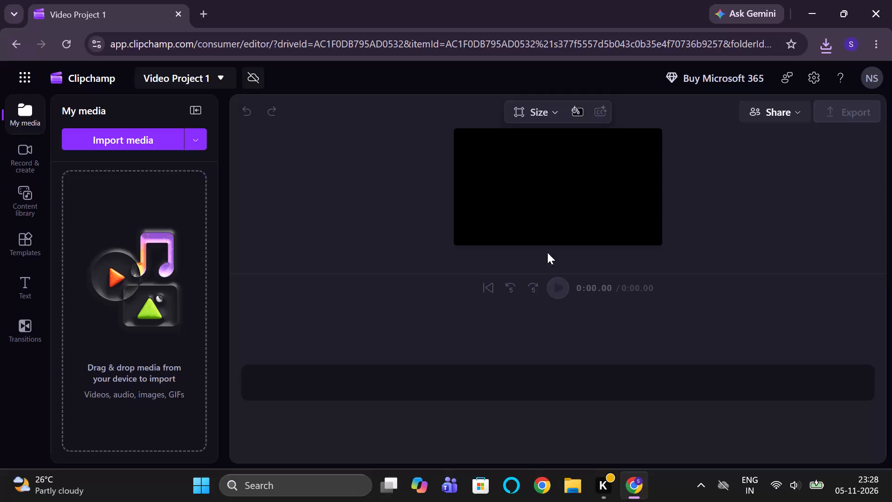
Search the content library's visuals for "coffee pouring" and show all of the GIPHY results.
{"action": "left_click", "coordinate": [25, 195]}
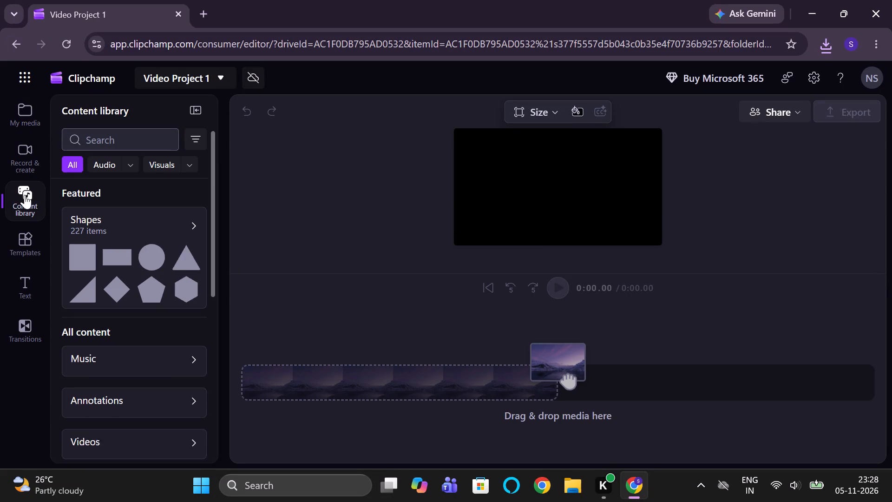
{"action": "left_click", "coordinate": [157, 172]}
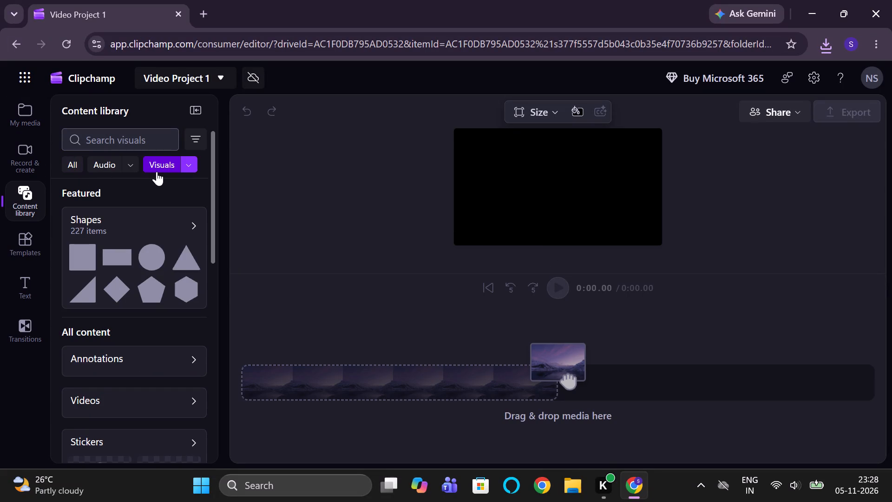
{"action": "left_click", "coordinate": [133, 139]}
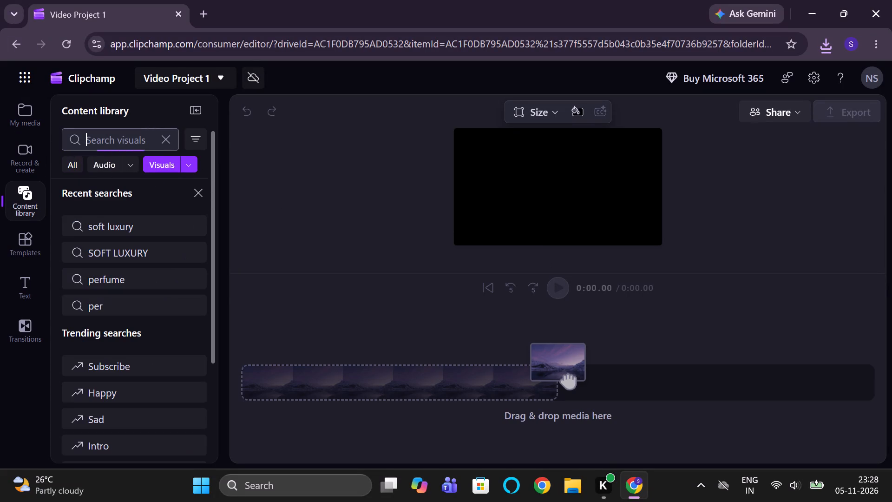
{"action": "type", "text": "coffee"}
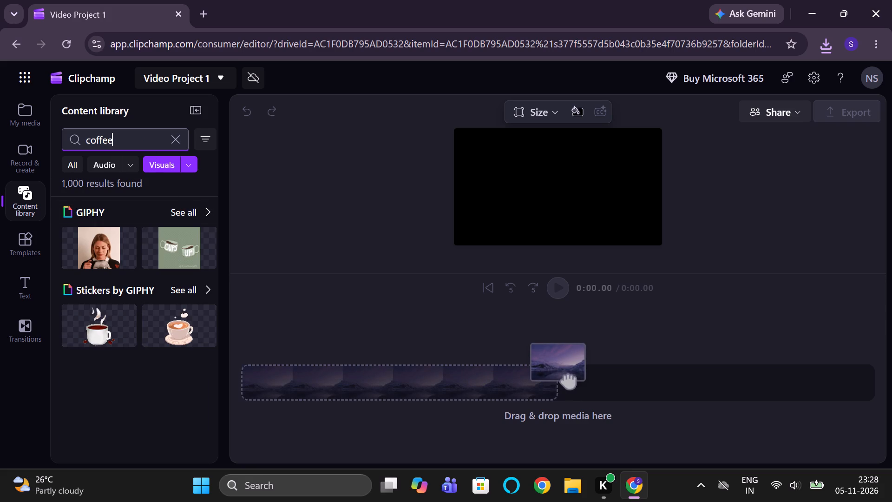
{"action": "key", "text": "space"}
{"action": "type", "text": "poring"}
{"action": "key", "text": "BackSpace"}
{"action": "key", "text": "BackSpace"}
{"action": "key", "text": "BackSpace"}
{"action": "key", "text": "BackSpace"}
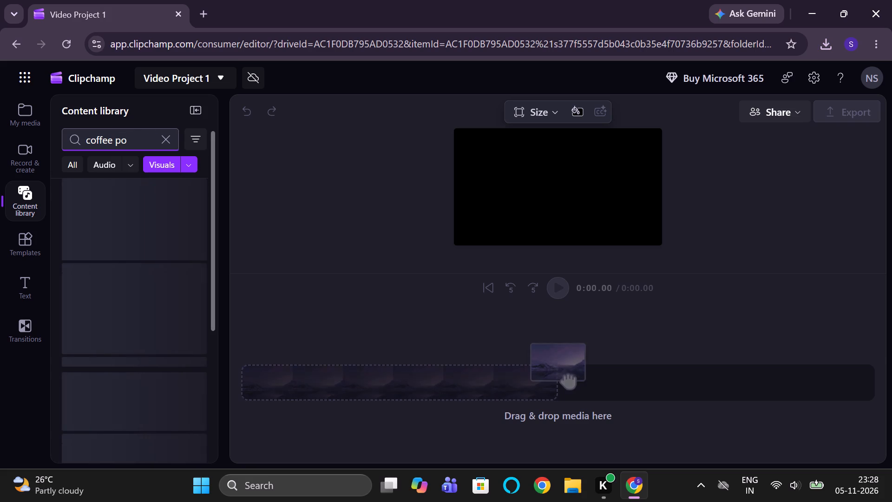
{"action": "type", "text": "uring"}
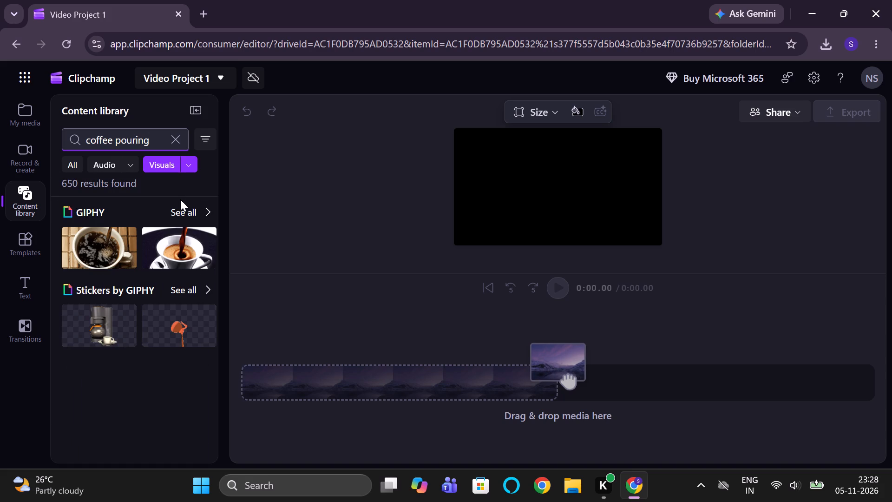
{"action": "left_click", "coordinate": [185, 207]}
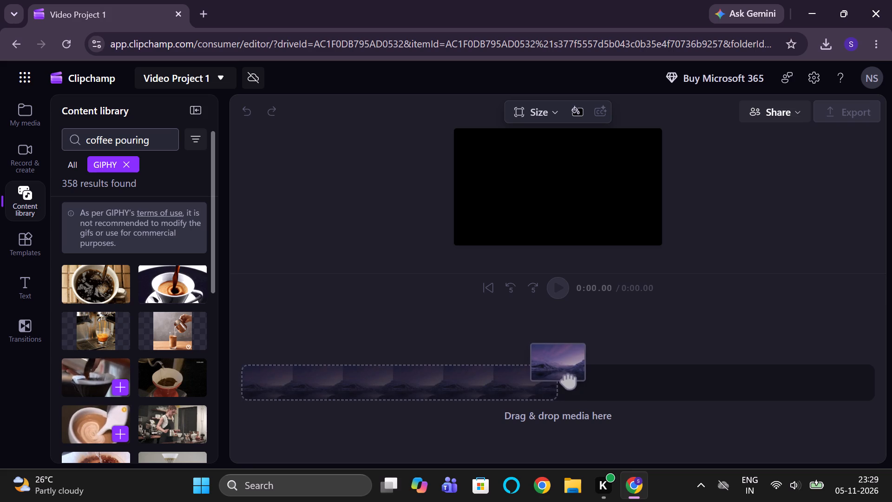
Add the GIPHY clip of milk being poured into latte art, Coffee Break GIF by CuriosityStream, to the timeline.
{"action": "scroll", "coordinate": [96, 425], "scroll_direction": "down", "scroll_amount": 1}
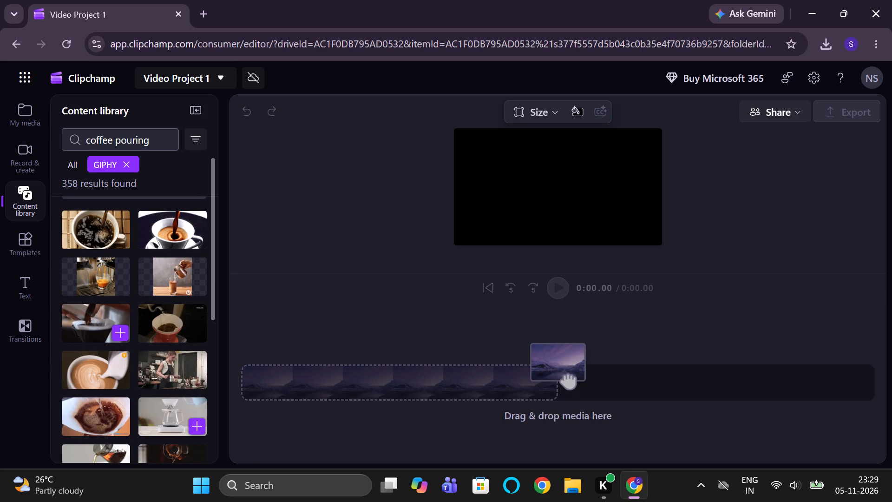
{"action": "scroll", "coordinate": [167, 421], "scroll_direction": "down", "scroll_amount": 1}
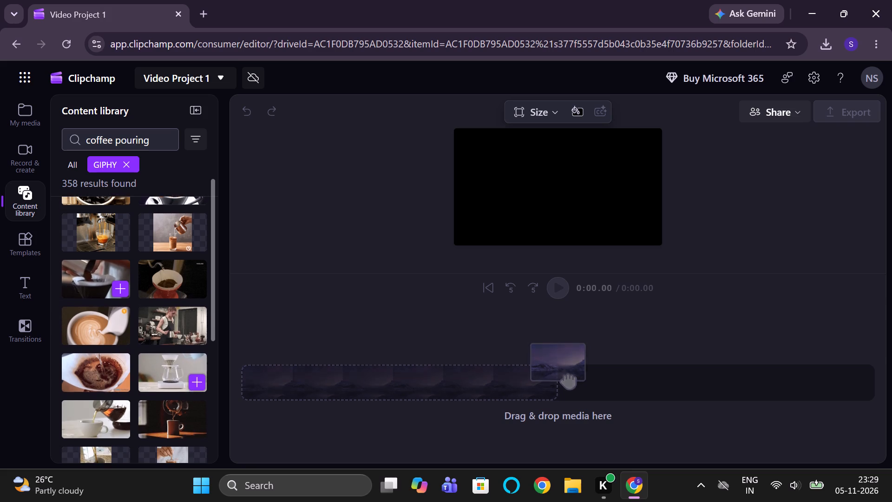
{"action": "scroll", "coordinate": [167, 421], "scroll_direction": "down", "scroll_amount": 1}
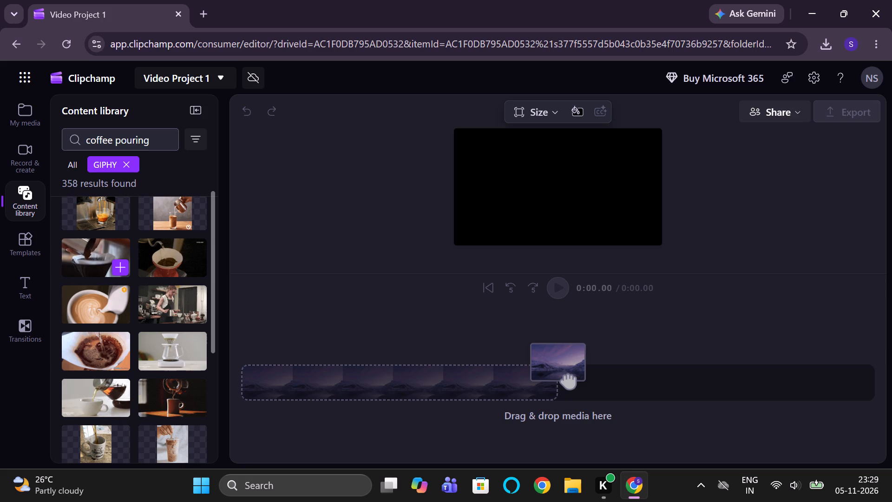
{"action": "scroll", "coordinate": [174, 453], "scroll_direction": "down", "scroll_amount": 1}
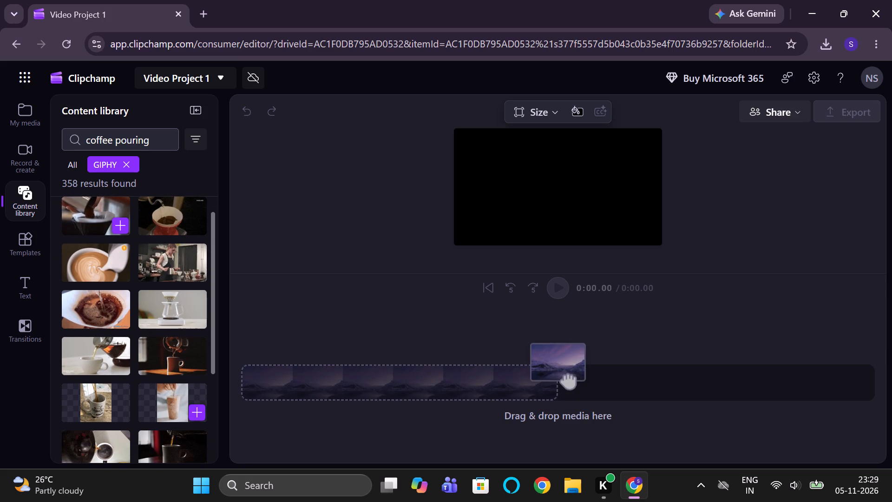
{"action": "scroll", "coordinate": [171, 416], "scroll_direction": "down", "scroll_amount": 2}
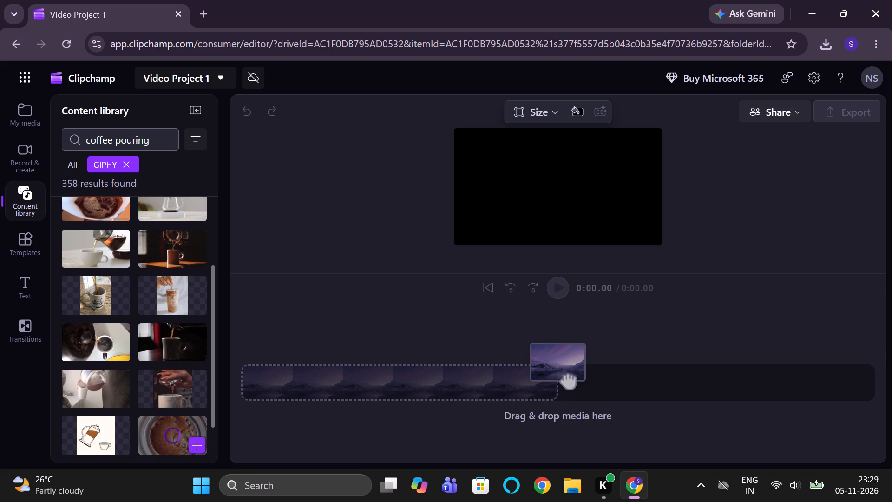
{"action": "scroll", "coordinate": [171, 416], "scroll_direction": "down", "scroll_amount": 1}
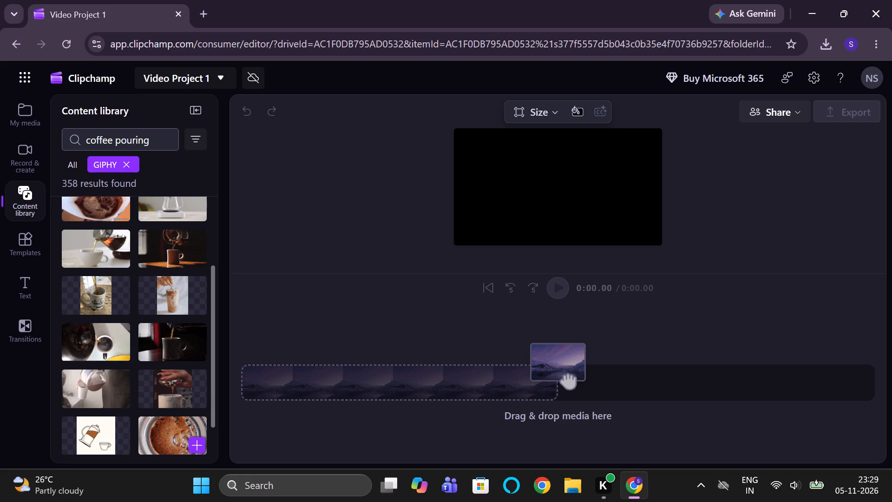
{"action": "scroll", "coordinate": [164, 444], "scroll_direction": "down", "scroll_amount": 2}
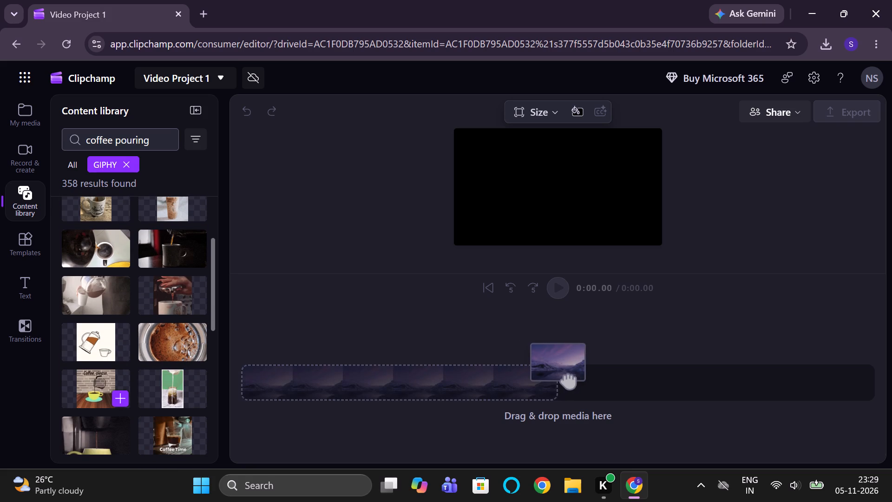
{"action": "scroll", "coordinate": [165, 376], "scroll_direction": "down", "scroll_amount": 3}
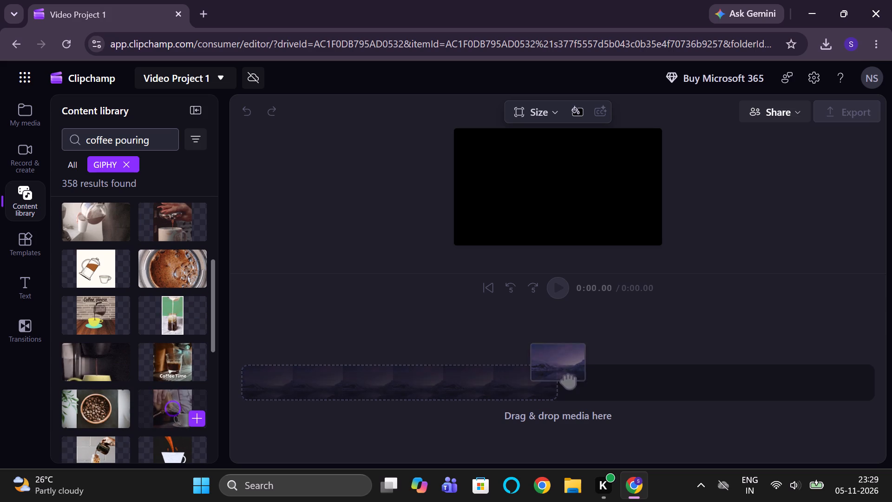
{"action": "scroll", "coordinate": [142, 394], "scroll_direction": "down", "scroll_amount": 1}
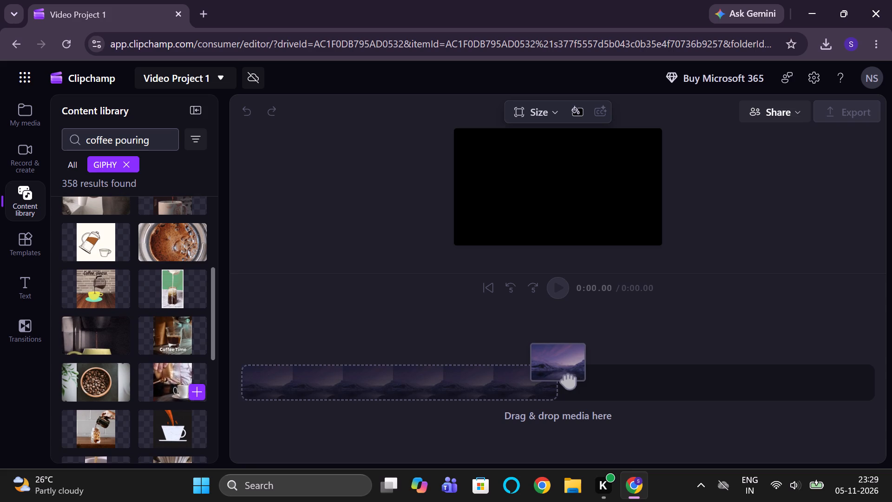
{"action": "scroll", "coordinate": [142, 394], "scroll_direction": "down", "scroll_amount": 1}
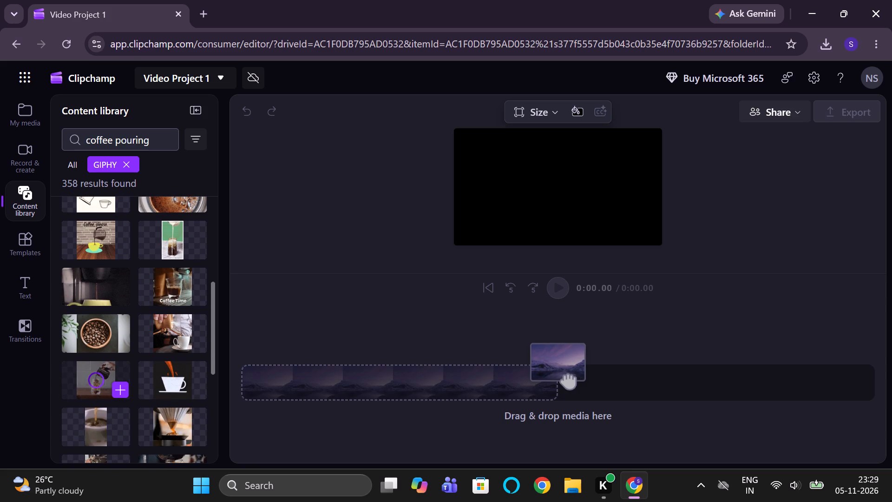
{"action": "scroll", "coordinate": [155, 393], "scroll_direction": "down", "scroll_amount": 1}
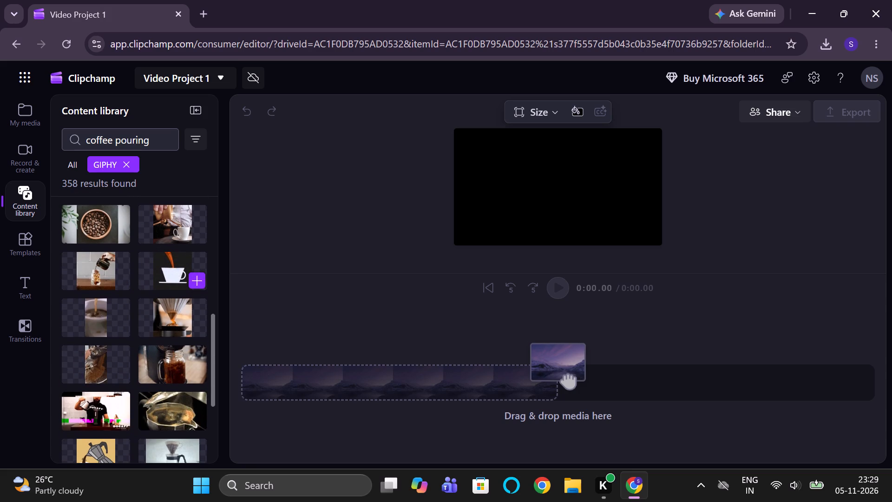
{"action": "scroll", "coordinate": [155, 393], "scroll_direction": "down", "scroll_amount": 2}
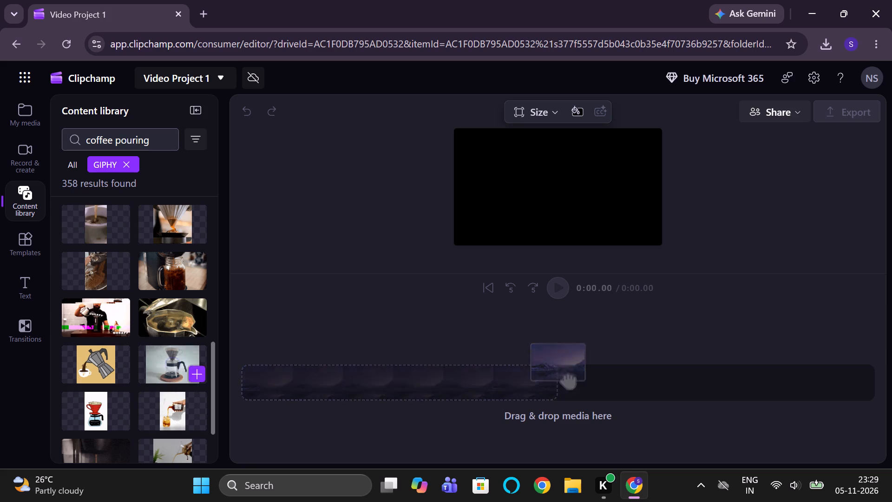
{"action": "scroll", "coordinate": [179, 326], "scroll_direction": "up", "scroll_amount": 5}
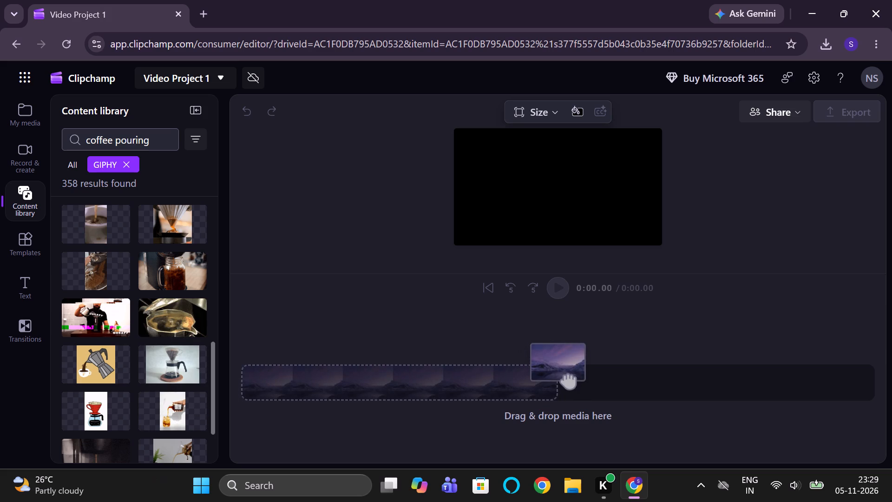
{"action": "scroll", "coordinate": [173, 251], "scroll_direction": "up", "scroll_amount": 11}
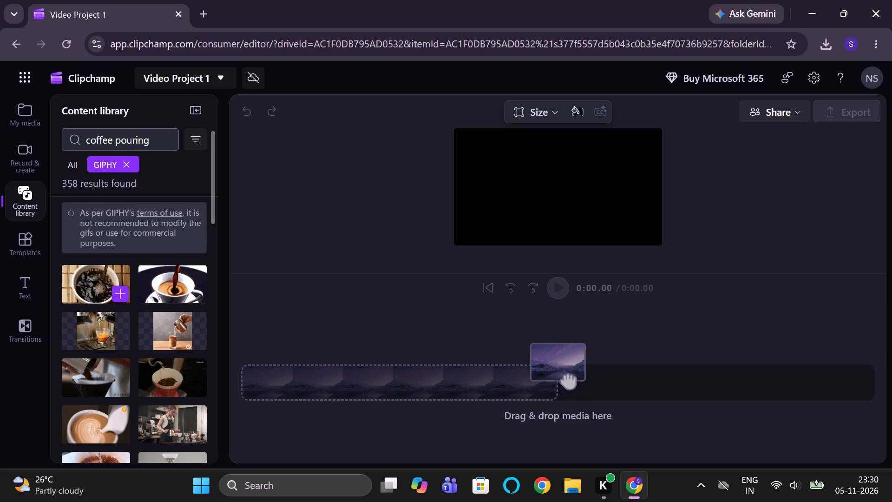
{"action": "left_click", "coordinate": [101, 427]}
{"action": "left_click", "coordinate": [122, 439]}
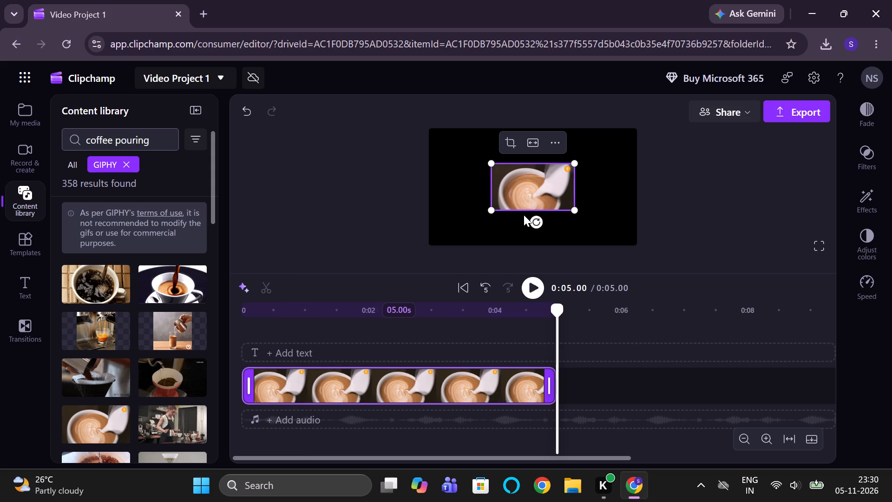
Enlarge and reposition the latte clip in the preview so it fills the whole video frame.
{"action": "left_click_drag", "start_coordinate": [493, 164], "coordinate": [423, 135]}
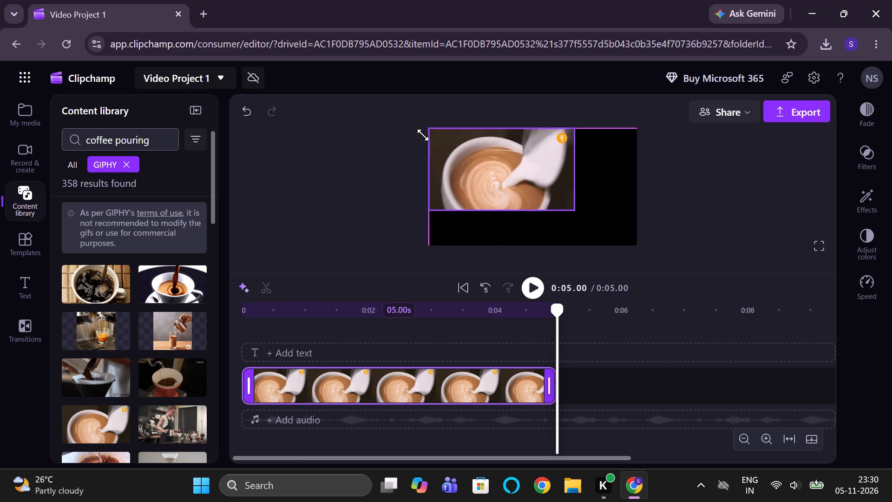
{"action": "left_click_drag", "start_coordinate": [423, 135], "coordinate": [421, 131]}
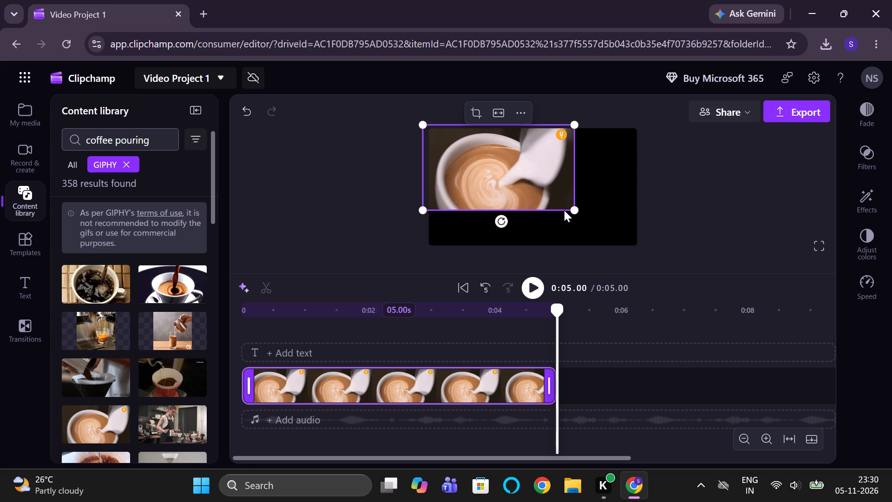
{"action": "left_click_drag", "start_coordinate": [572, 209], "coordinate": [611, 228]}
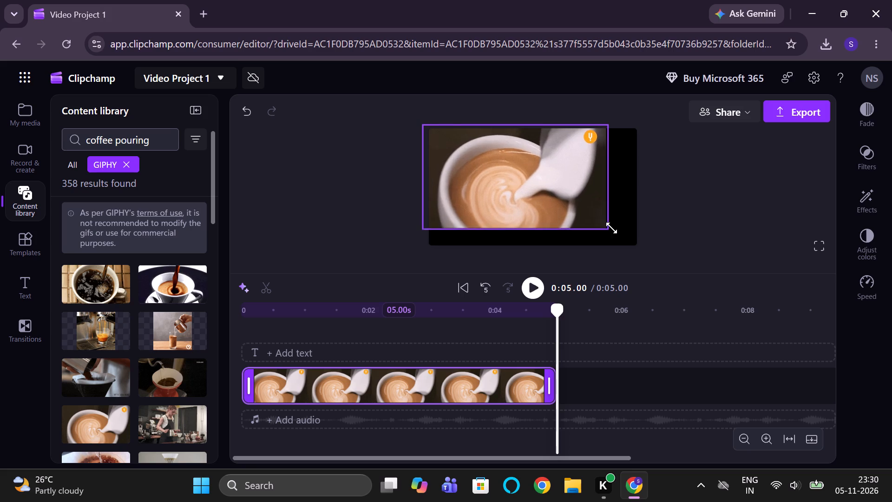
{"action": "left_click_drag", "start_coordinate": [611, 228], "coordinate": [630, 235]}
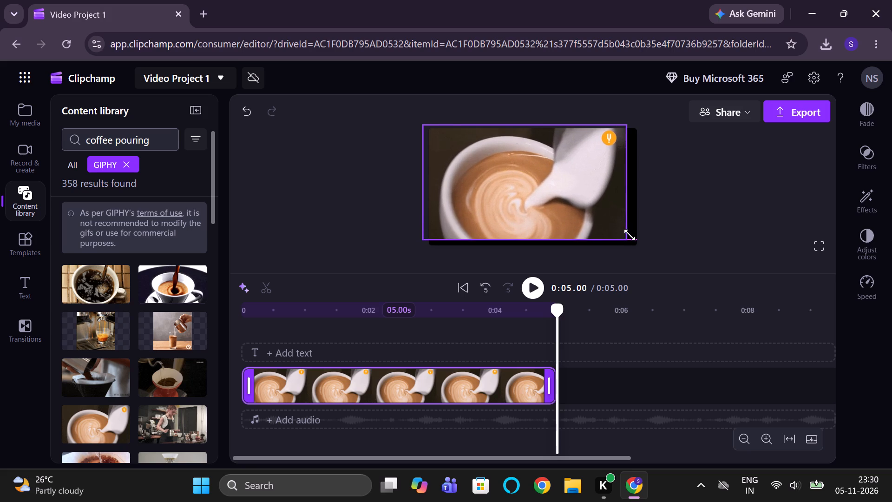
{"action": "left_click_drag", "start_coordinate": [630, 235], "coordinate": [633, 234]}
{"action": "left_click_drag", "start_coordinate": [565, 210], "coordinate": [570, 210]}
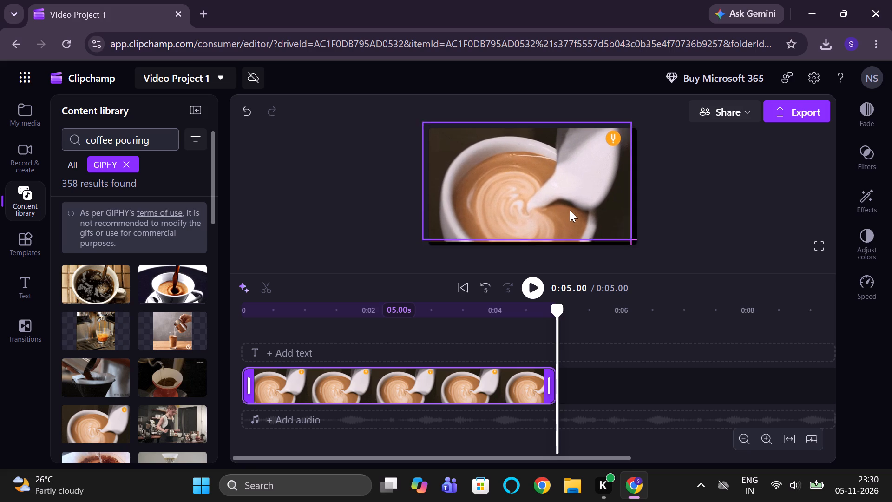
{"action": "left_click_drag", "start_coordinate": [570, 210], "coordinate": [570, 211]}
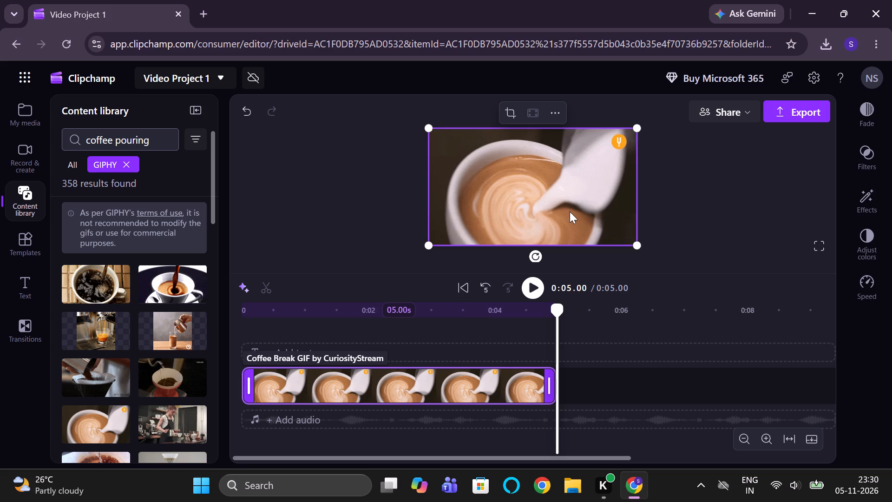
{"action": "left_click", "coordinate": [672, 225]}
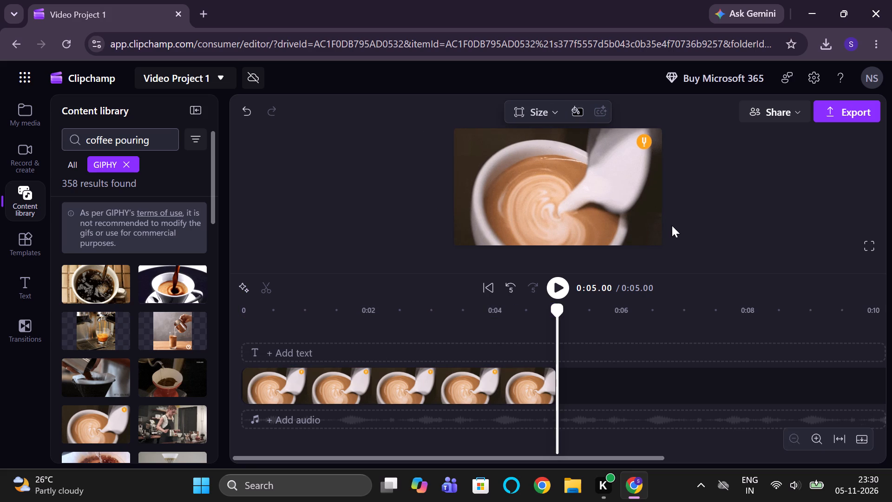
Play the video preview.
{"action": "left_click", "coordinate": [562, 291]}
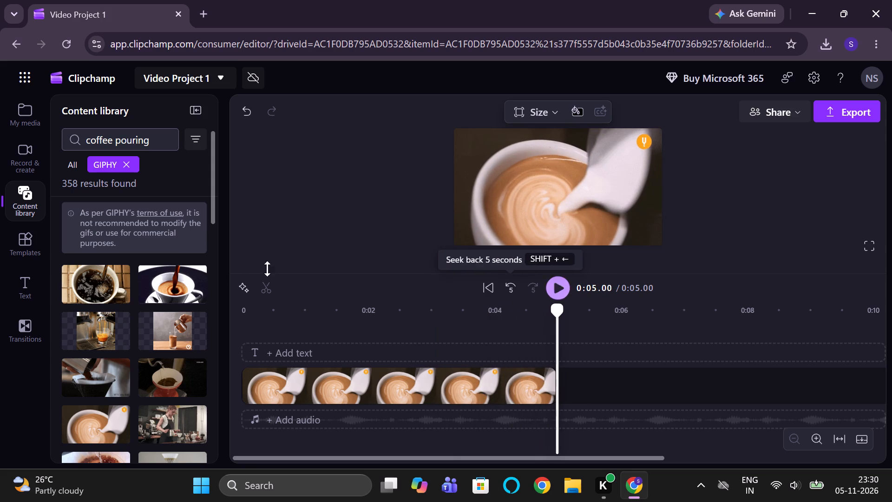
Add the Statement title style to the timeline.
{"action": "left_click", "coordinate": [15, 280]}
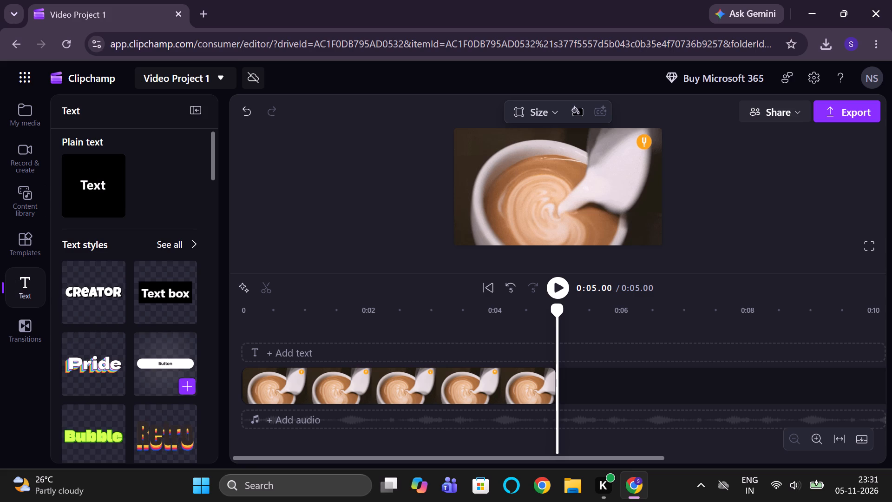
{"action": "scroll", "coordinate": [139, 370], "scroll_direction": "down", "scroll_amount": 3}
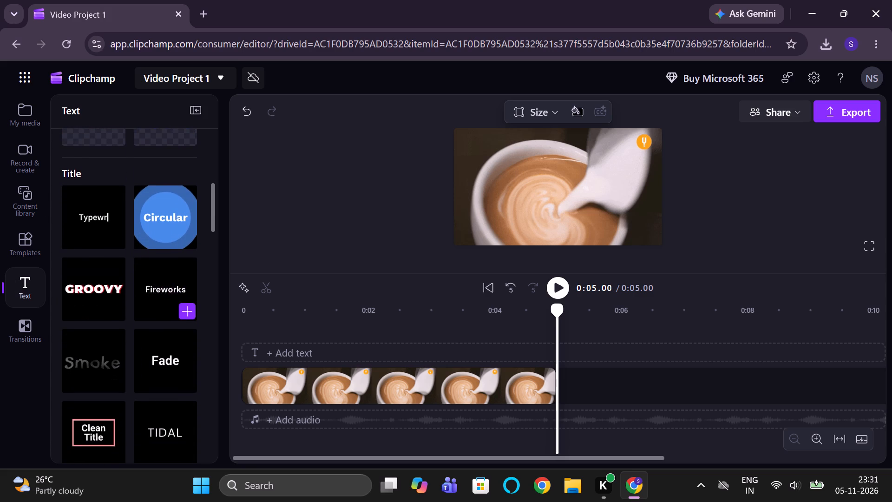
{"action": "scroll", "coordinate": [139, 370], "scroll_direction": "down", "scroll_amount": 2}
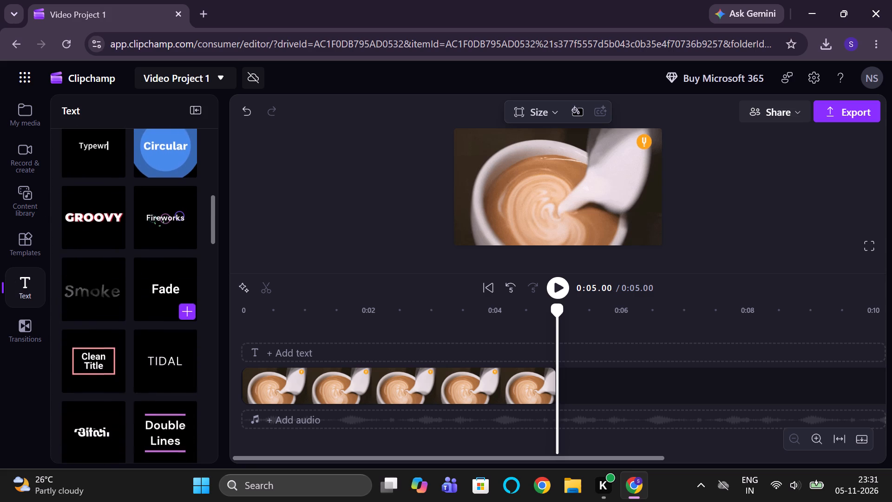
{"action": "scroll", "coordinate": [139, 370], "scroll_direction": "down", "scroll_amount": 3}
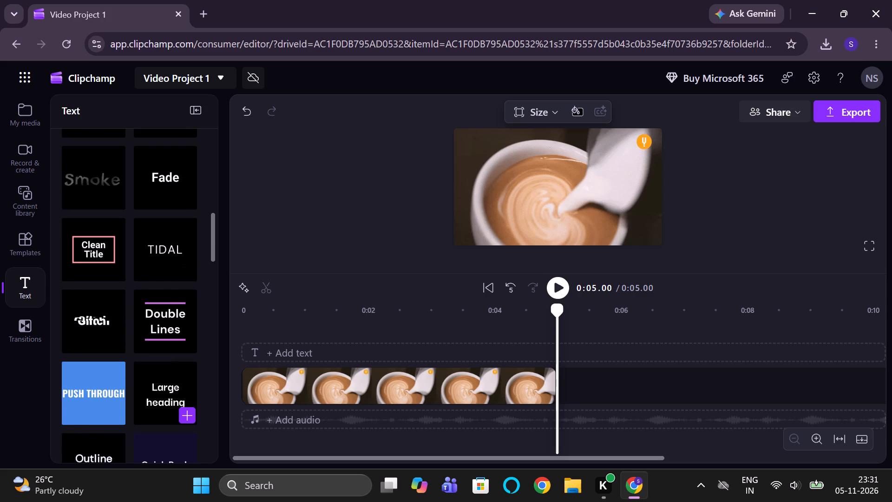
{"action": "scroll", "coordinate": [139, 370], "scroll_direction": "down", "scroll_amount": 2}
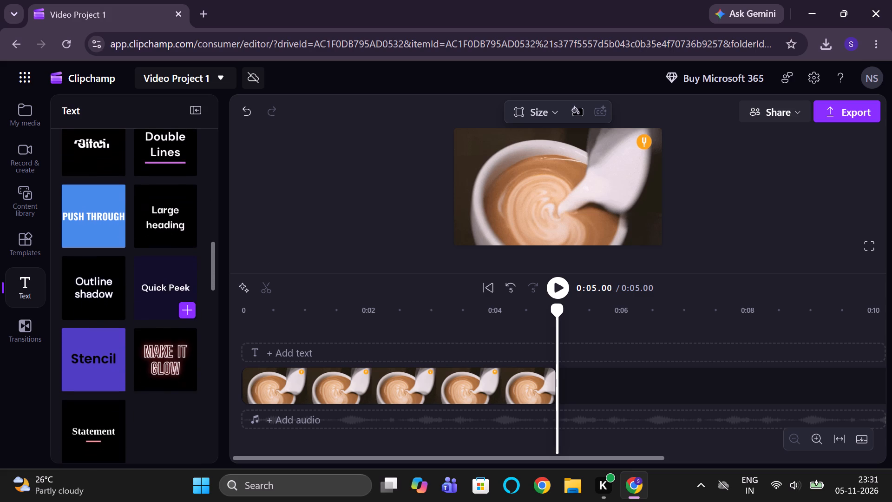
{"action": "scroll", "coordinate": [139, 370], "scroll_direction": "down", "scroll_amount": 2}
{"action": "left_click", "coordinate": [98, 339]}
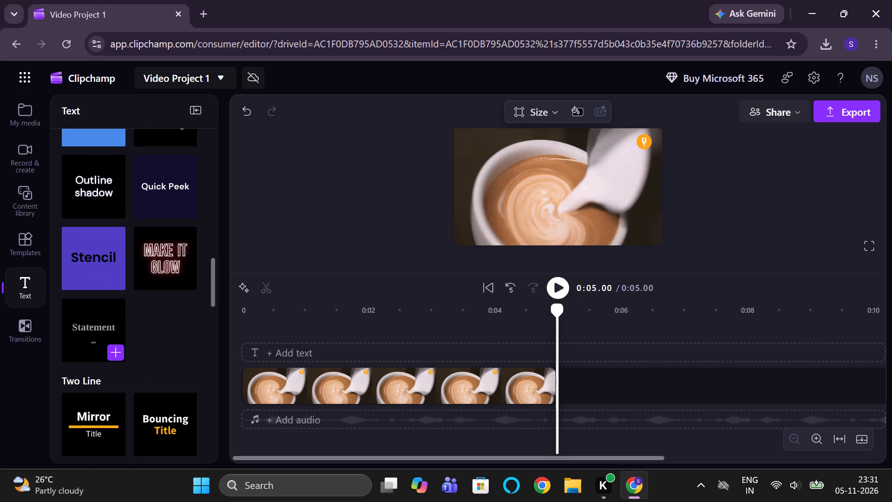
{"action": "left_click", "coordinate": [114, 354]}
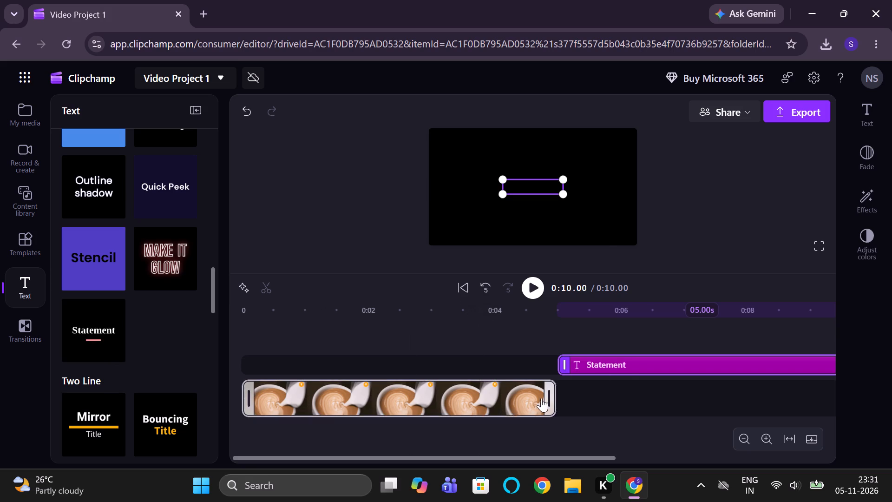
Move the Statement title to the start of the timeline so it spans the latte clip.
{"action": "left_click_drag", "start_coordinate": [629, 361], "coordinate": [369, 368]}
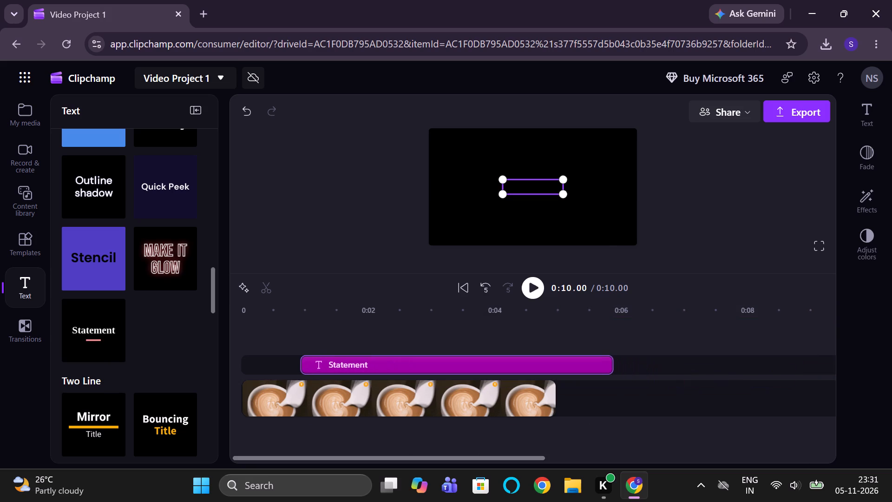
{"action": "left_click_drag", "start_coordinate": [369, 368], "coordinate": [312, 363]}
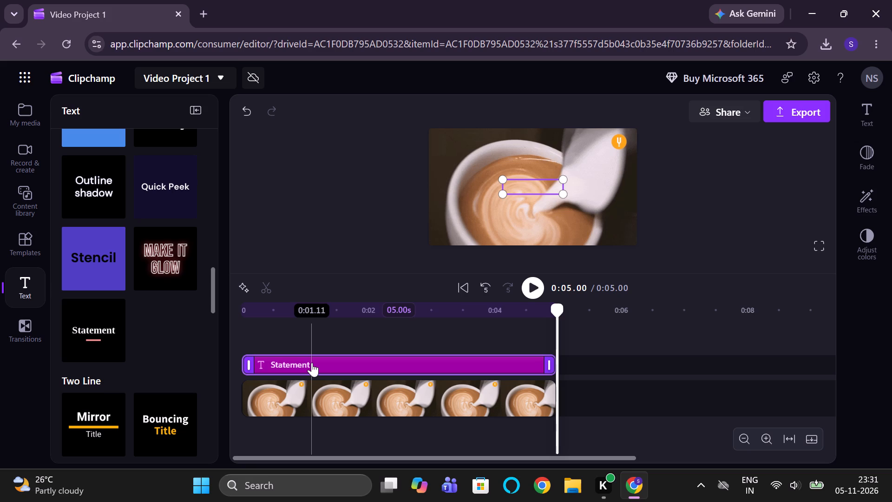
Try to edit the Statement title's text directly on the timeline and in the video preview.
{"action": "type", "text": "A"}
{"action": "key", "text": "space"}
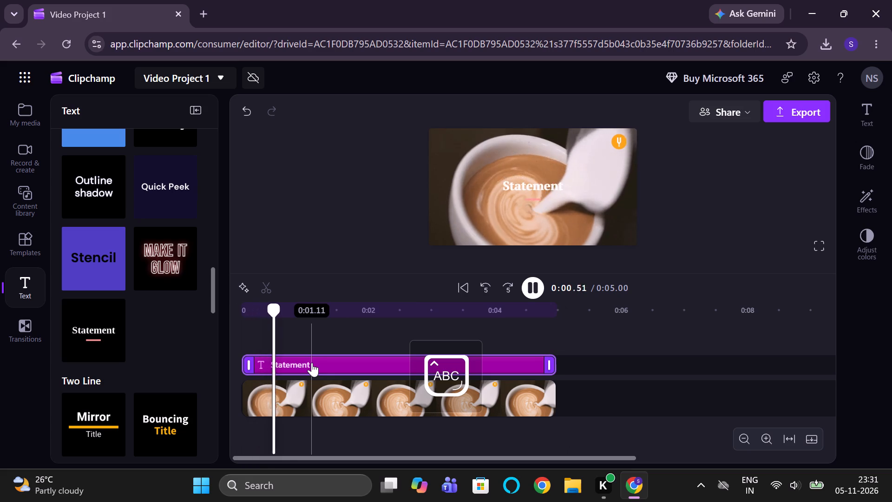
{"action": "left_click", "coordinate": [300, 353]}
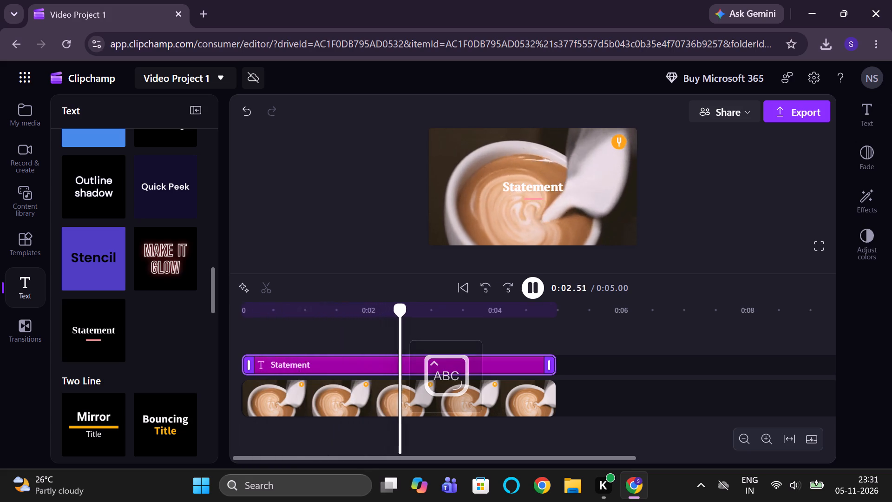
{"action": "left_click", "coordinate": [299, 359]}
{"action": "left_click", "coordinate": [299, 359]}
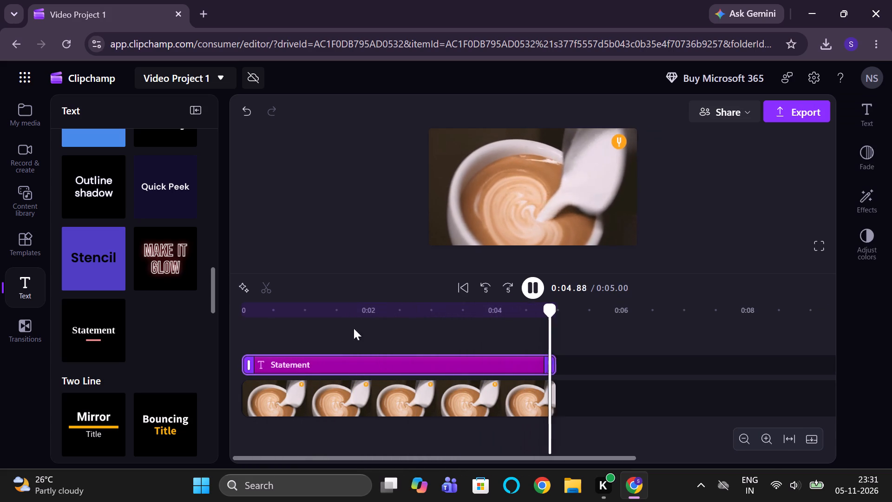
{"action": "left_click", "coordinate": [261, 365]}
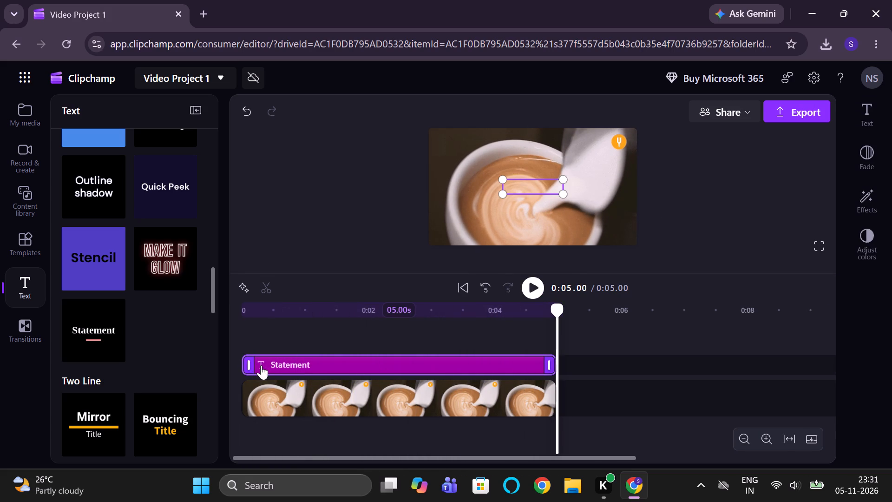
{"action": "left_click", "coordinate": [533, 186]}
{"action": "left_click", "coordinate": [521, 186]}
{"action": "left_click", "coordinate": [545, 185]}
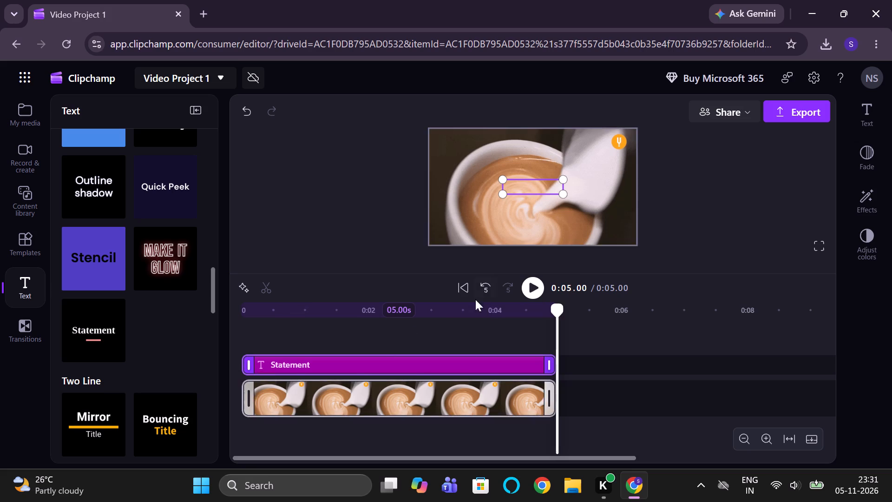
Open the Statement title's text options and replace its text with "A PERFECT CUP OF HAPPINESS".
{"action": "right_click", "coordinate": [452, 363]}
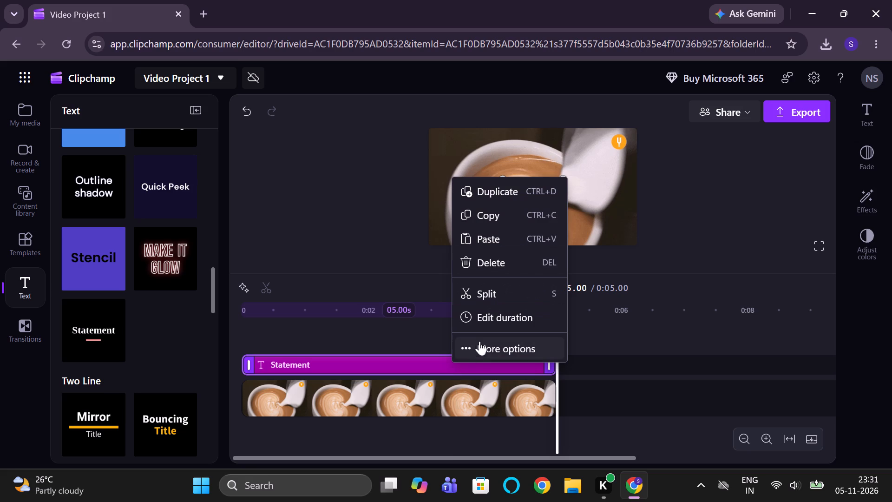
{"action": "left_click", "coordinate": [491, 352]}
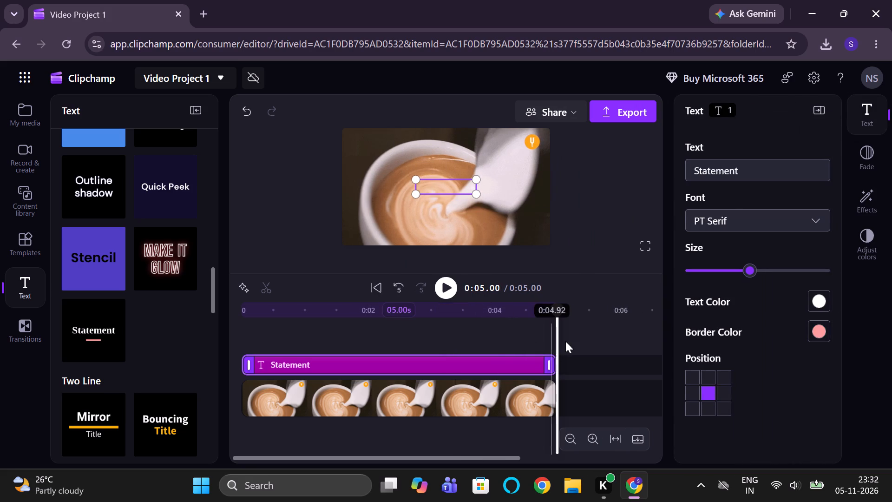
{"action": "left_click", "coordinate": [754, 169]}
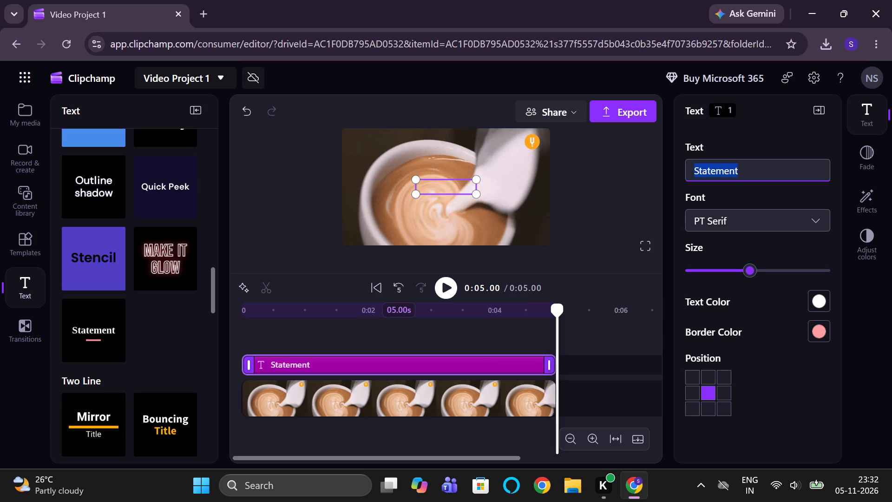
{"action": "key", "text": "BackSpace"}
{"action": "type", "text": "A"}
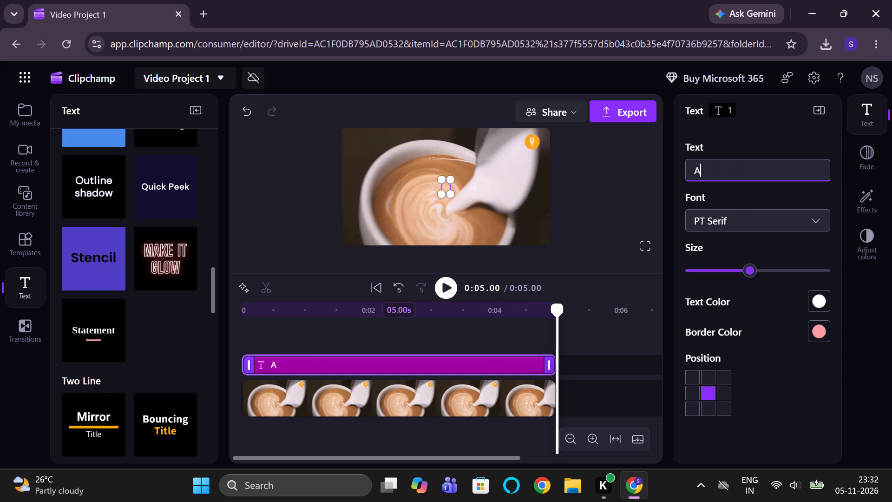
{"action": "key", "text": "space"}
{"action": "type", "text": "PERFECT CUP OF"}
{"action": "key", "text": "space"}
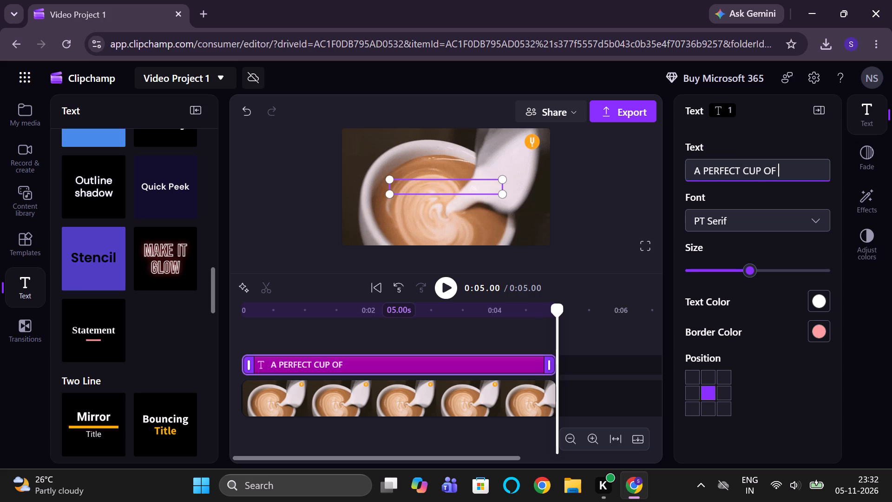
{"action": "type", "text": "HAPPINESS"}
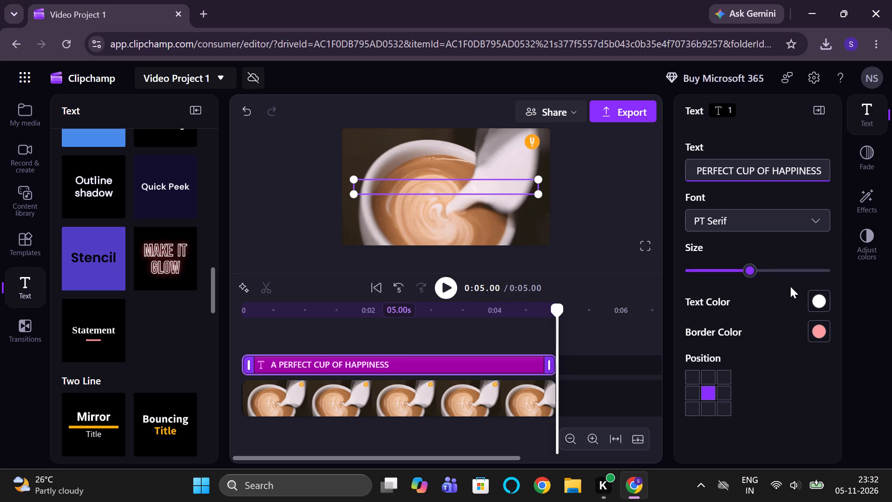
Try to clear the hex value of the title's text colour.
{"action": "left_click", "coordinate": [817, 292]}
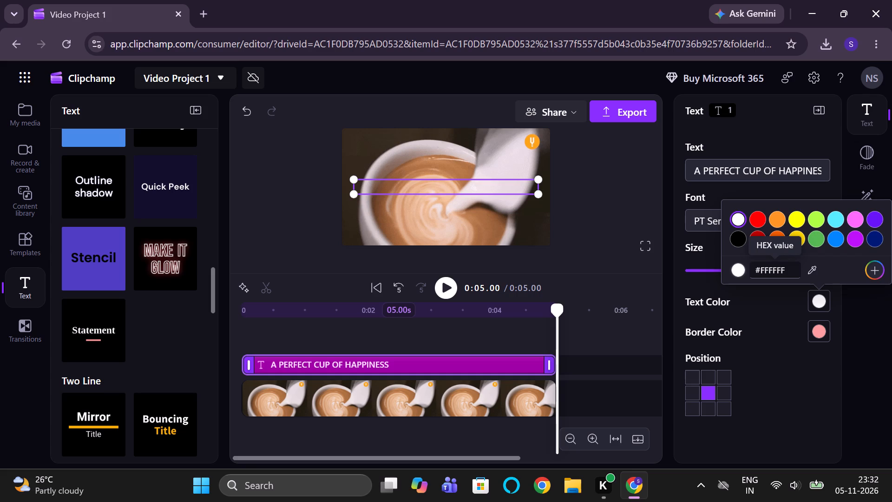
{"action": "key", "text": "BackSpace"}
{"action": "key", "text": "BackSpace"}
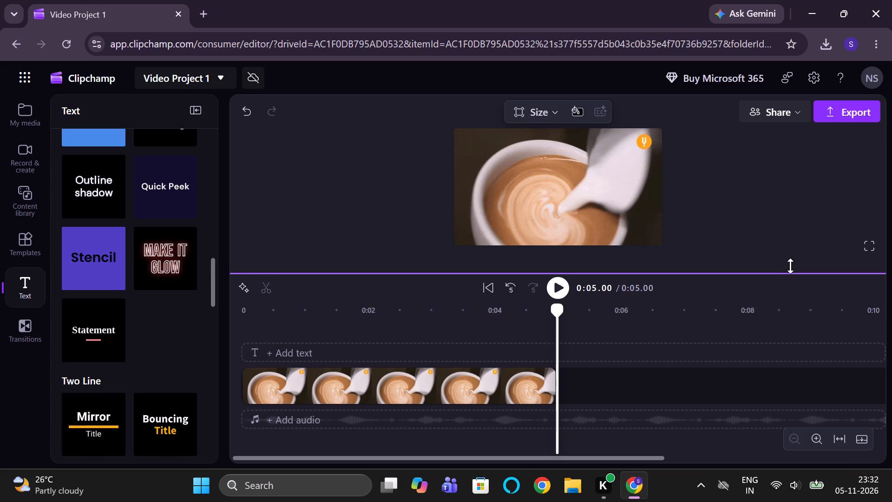
Add the Statement title style to the timeline again and align it with the latte clip from the start.
{"action": "left_click", "coordinate": [478, 346]}
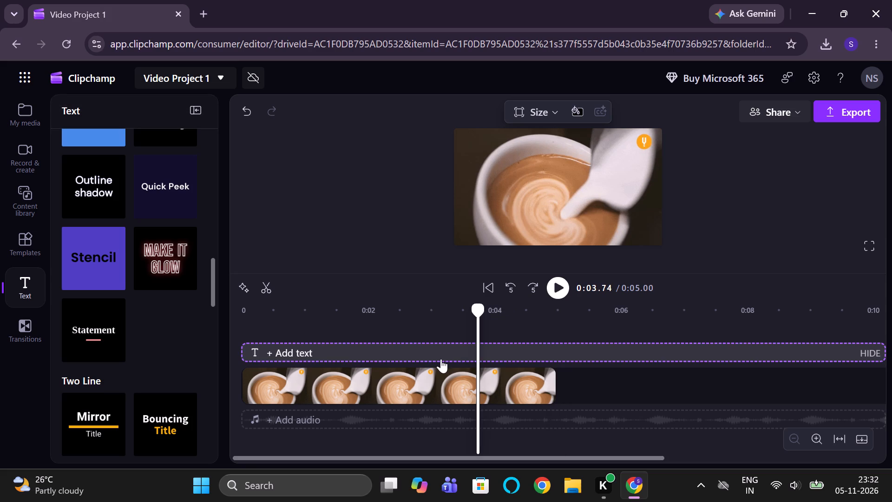
{"action": "left_click", "coordinate": [439, 359]}
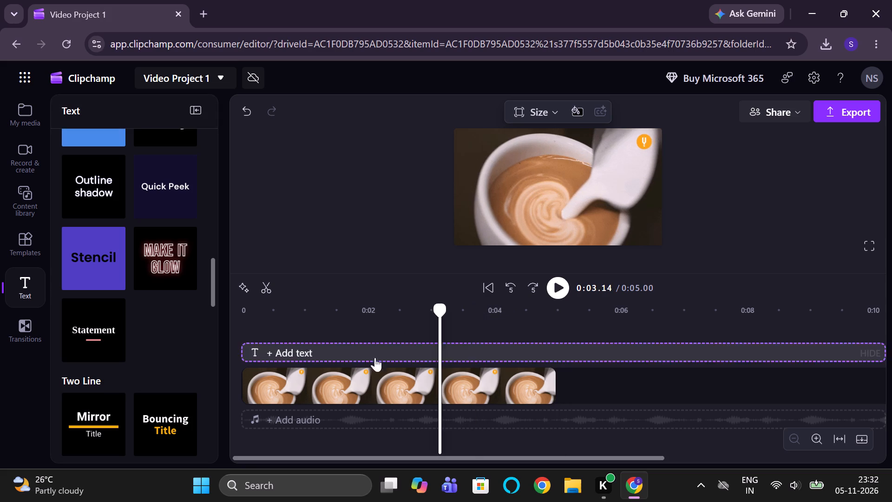
{"action": "left_click", "coordinate": [98, 337]}
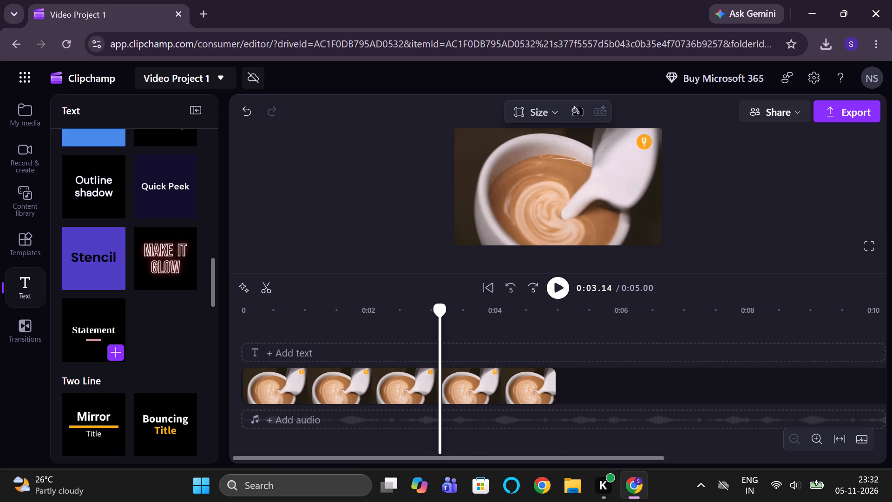
{"action": "left_click", "coordinate": [115, 351]}
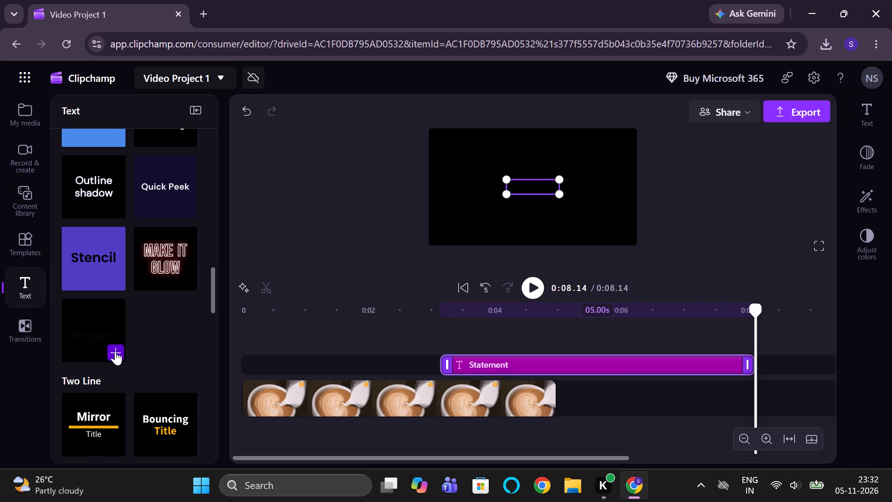
{"action": "left_click_drag", "start_coordinate": [514, 361], "coordinate": [315, 362]}
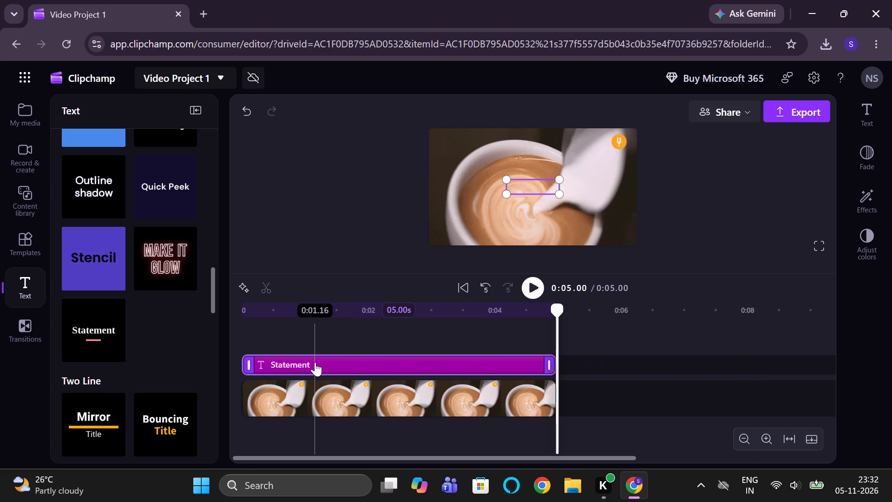
Open the Statement title's text options and replace its text with "A PERFECT CUP OF HAPPINESS".
{"action": "left_click", "coordinate": [506, 361]}
{"action": "right_click", "coordinate": [506, 361]}
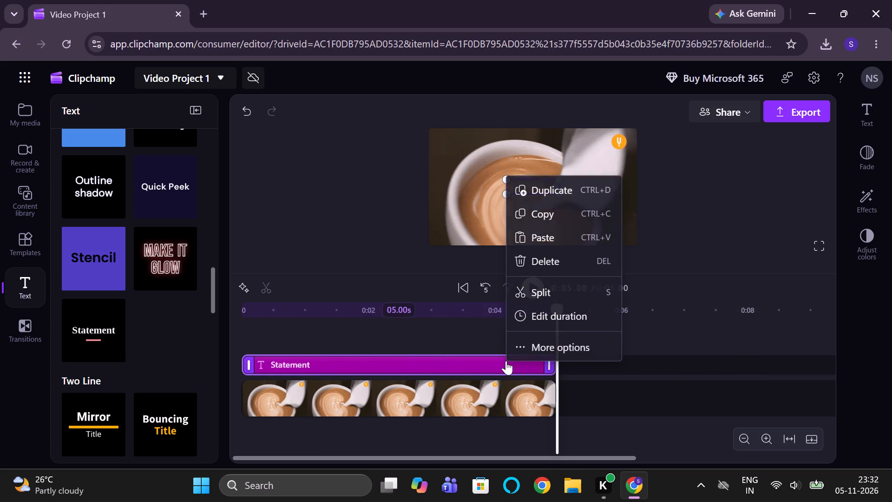
{"action": "left_click", "coordinate": [547, 337]}
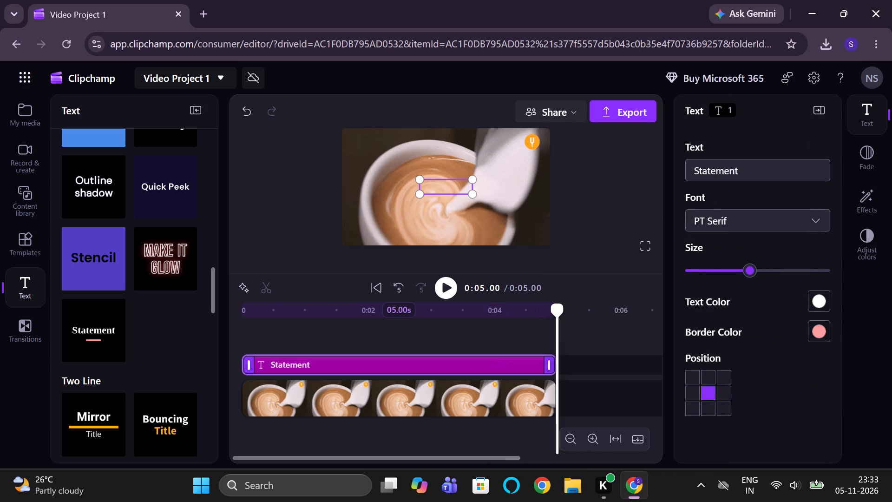
{"action": "left_click_drag", "start_coordinate": [743, 174], "coordinate": [674, 176]}
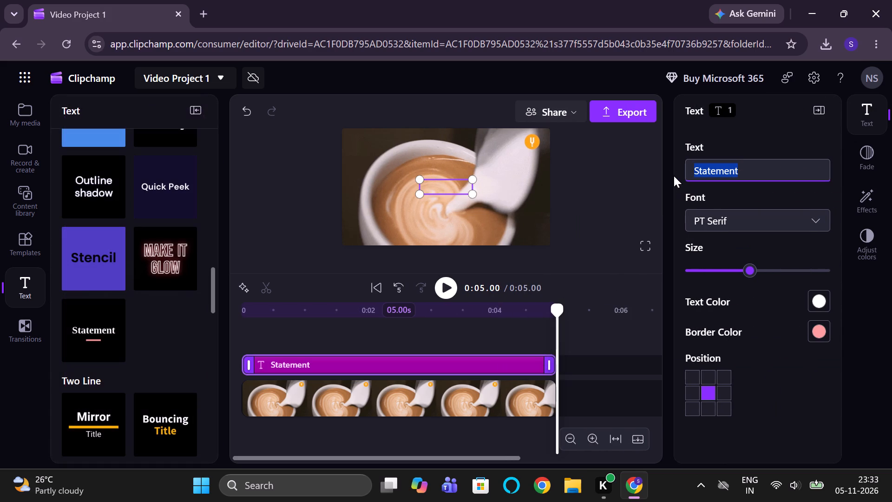
{"action": "key", "text": "BackSpace"}
{"action": "type", "text": "A PERFECT CUP OF HAPPINESS"}
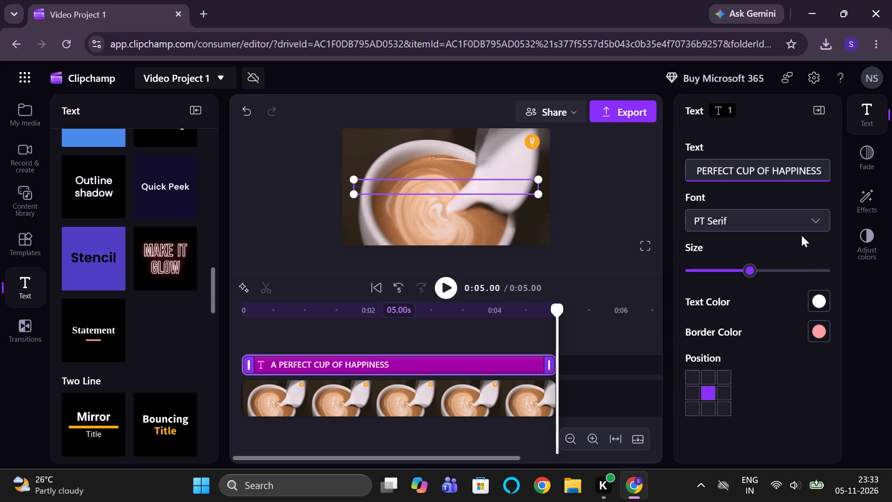
Set the title's text colour to the hex value #FFF1D6.
{"action": "left_click", "coordinate": [807, 218]}
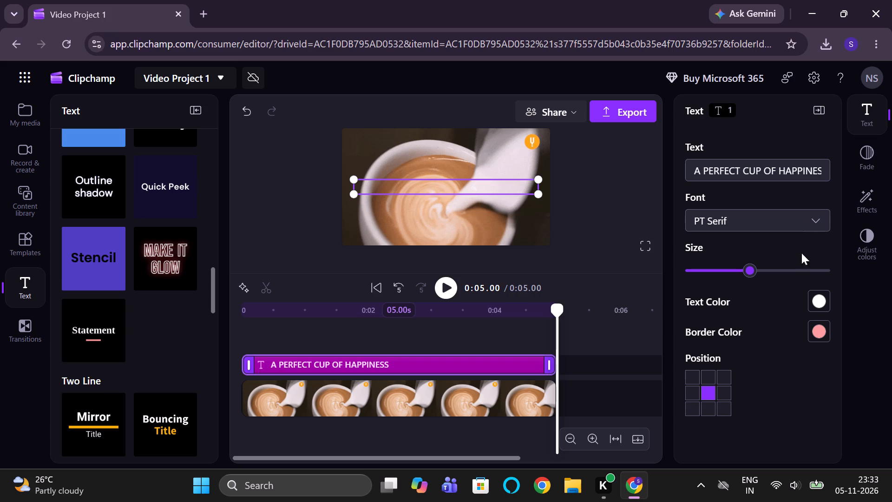
{"action": "left_click", "coordinate": [818, 301]}
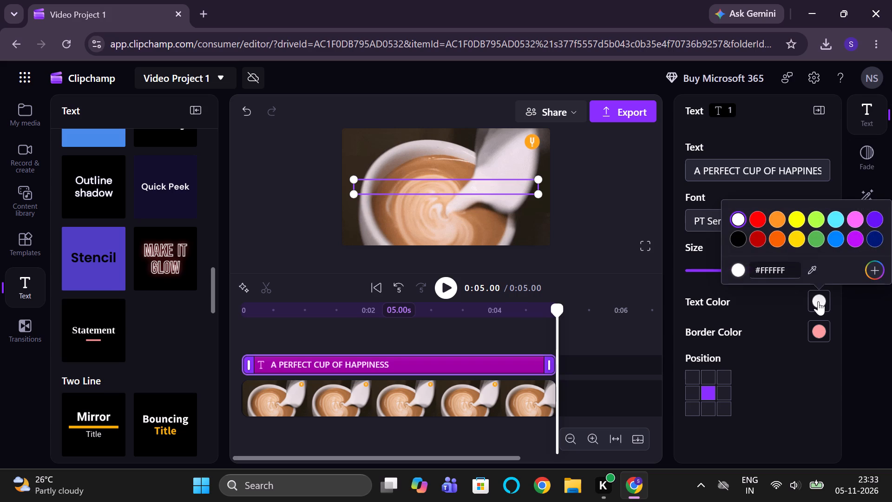
{"action": "left_click", "coordinate": [786, 275]}
{"action": "key", "text": "BackSpace"}
{"action": "key", "text": "BackSpace"}
{"action": "key", "text": "BackSpace"}
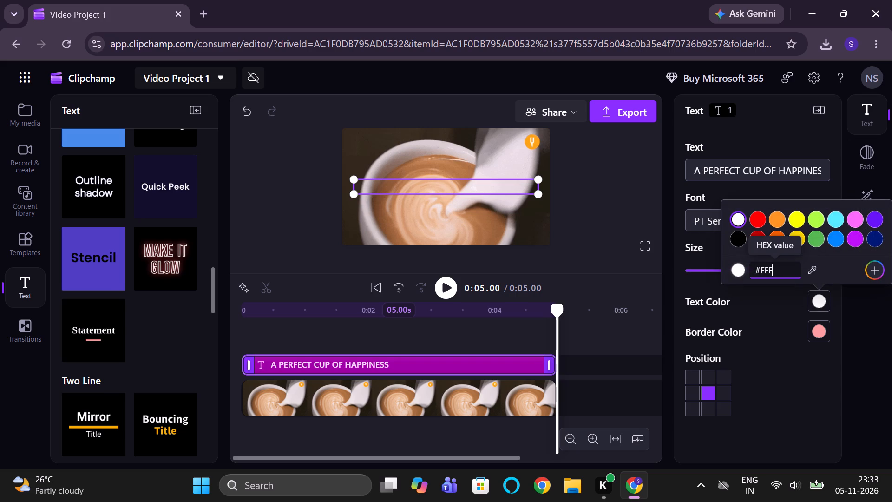
{"action": "type", "text": "1D"}
{"action": "key", "text": "6"}
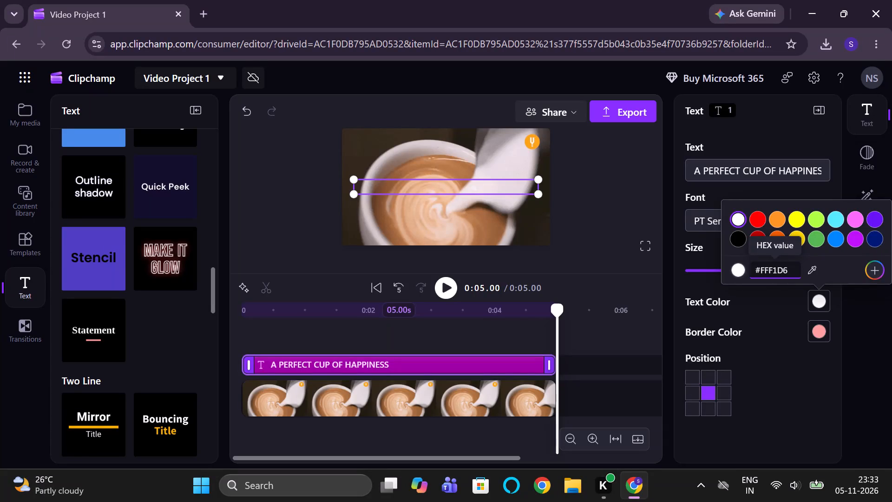
{"action": "key", "text": "Return"}
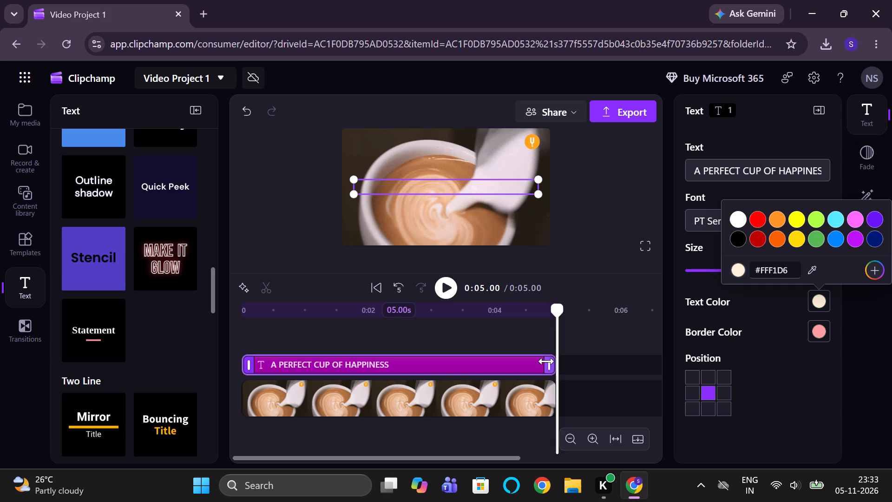
Trim the end of the "A PERFECT CUP OF HAPPINESS" title so it lasts about 2.63 s.
{"action": "left_click_drag", "start_coordinate": [546, 361], "coordinate": [457, 361]}
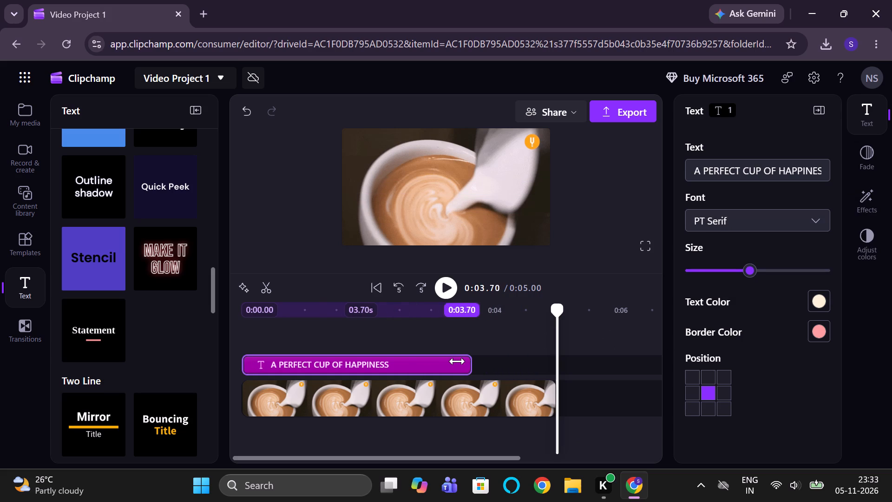
{"action": "left_click_drag", "start_coordinate": [457, 361], "coordinate": [409, 360]}
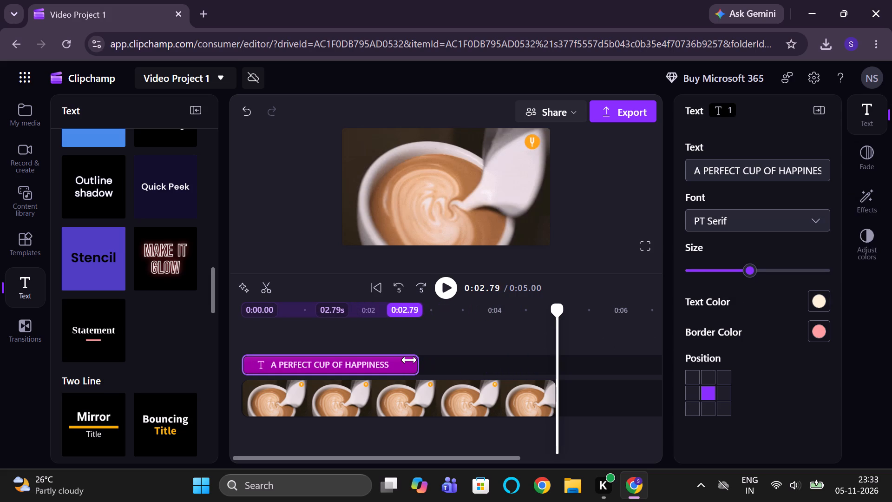
{"action": "left_click_drag", "start_coordinate": [409, 360], "coordinate": [410, 360]}
{"action": "left_click_drag", "start_coordinate": [410, 360], "coordinate": [406, 360]}
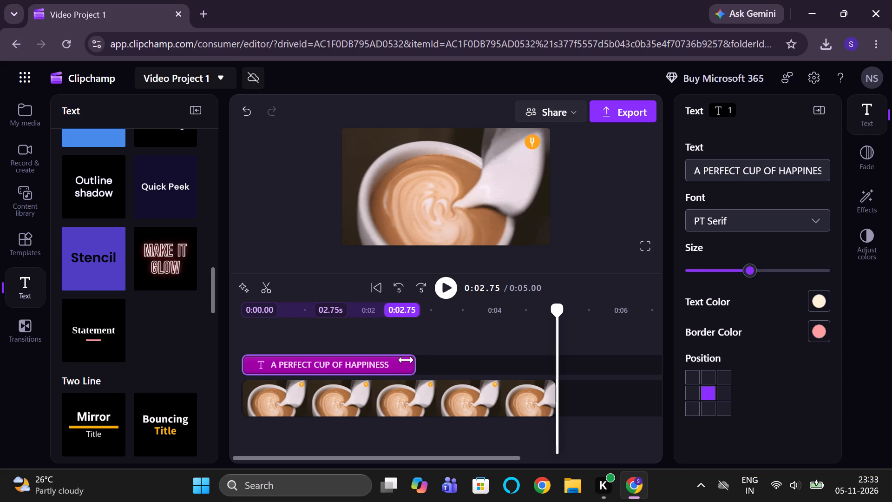
{"action": "left_click_drag", "start_coordinate": [406, 360], "coordinate": [404, 360]}
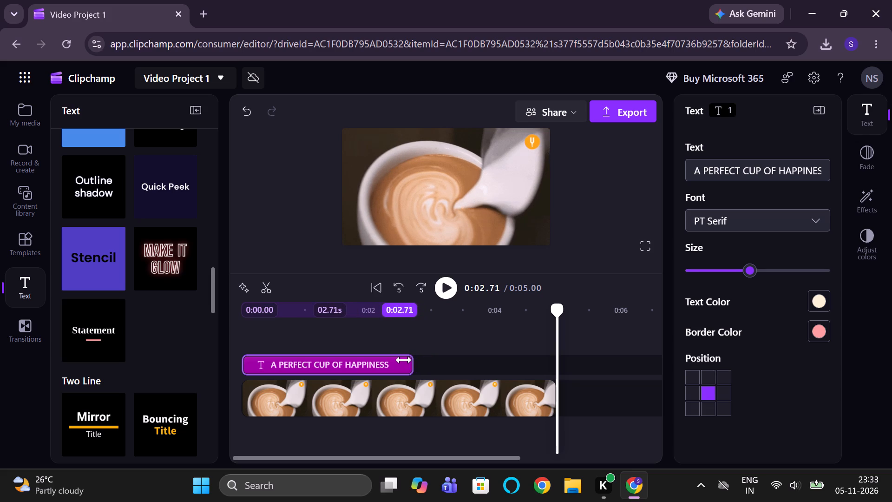
{"action": "left_click_drag", "start_coordinate": [404, 360], "coordinate": [397, 357]}
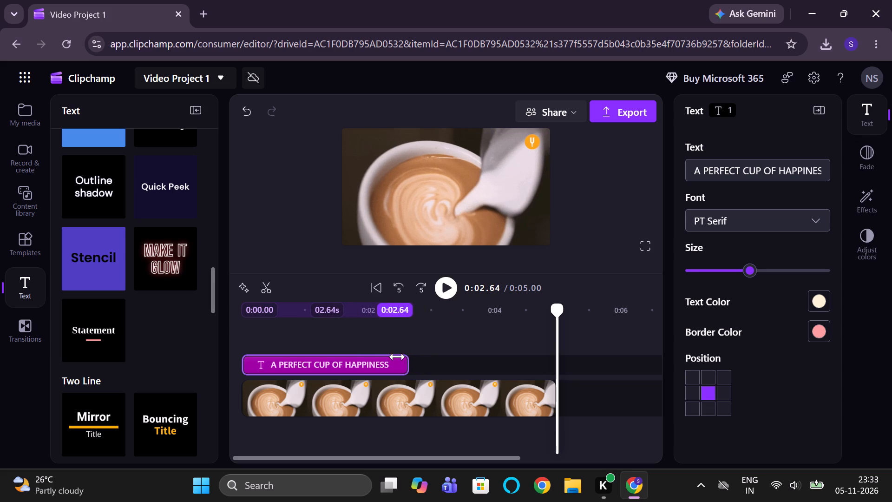
{"action": "left_click_drag", "start_coordinate": [397, 357], "coordinate": [397, 356]}
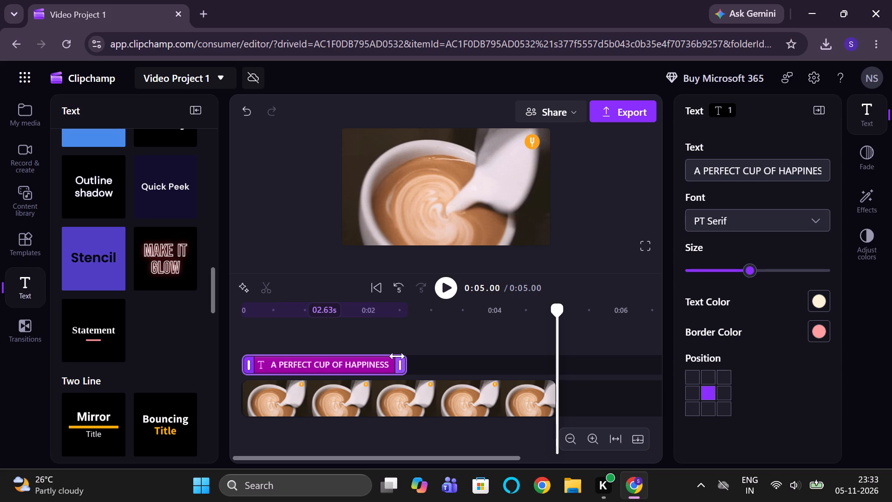
Play the video to preview the trimmed title over the latte clip.
{"action": "left_click", "coordinate": [450, 288]}
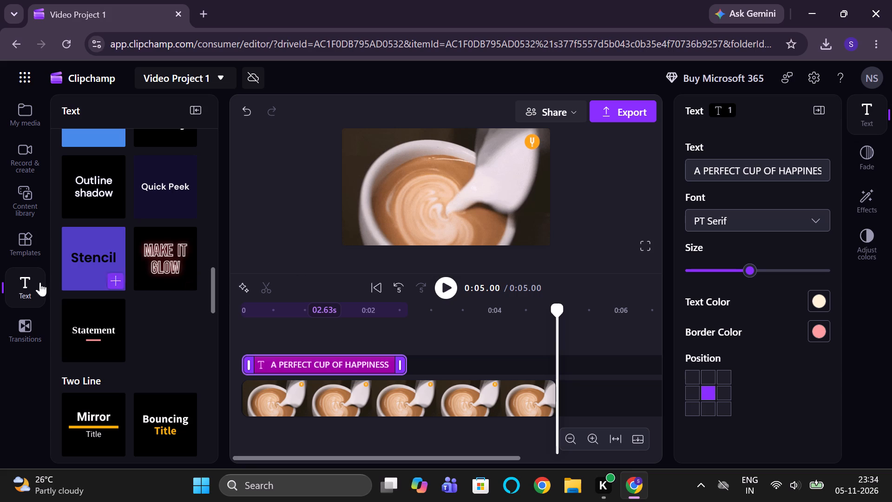
Add a plain text clip to the timeline after the latte clip.
{"action": "left_click", "coordinate": [12, 298]}
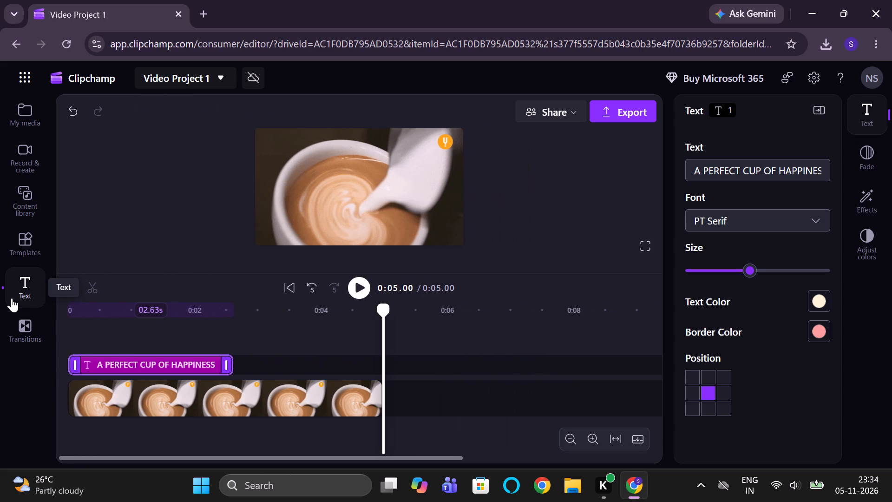
{"action": "left_click", "coordinate": [12, 298]}
{"action": "scroll", "coordinate": [138, 206], "scroll_direction": "up", "scroll_amount": 6}
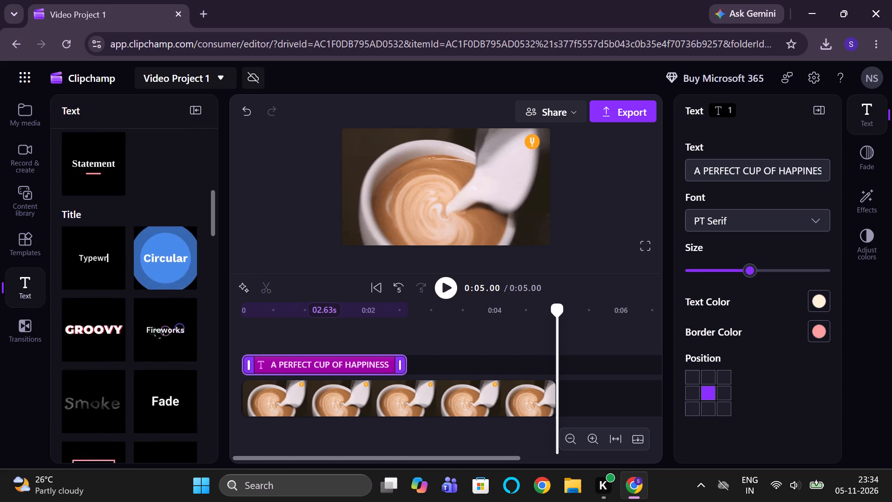
{"action": "scroll", "coordinate": [138, 206], "scroll_direction": "up", "scroll_amount": 5}
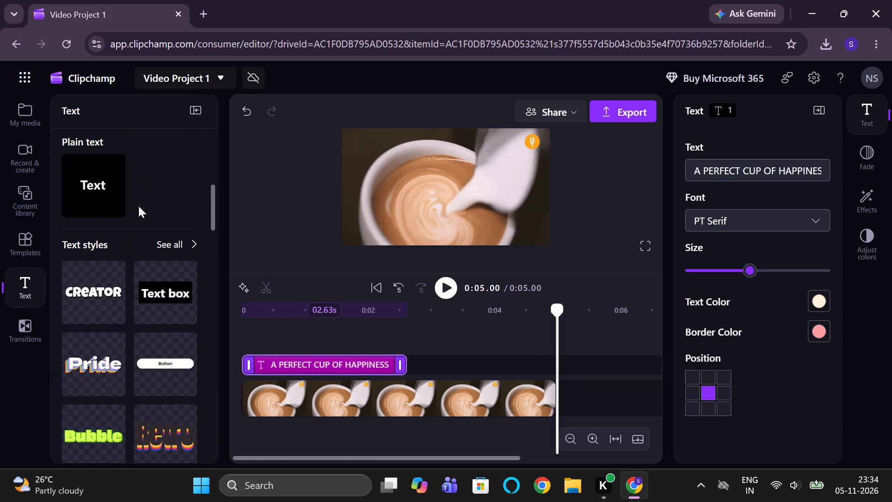
{"action": "left_click", "coordinate": [92, 188]}
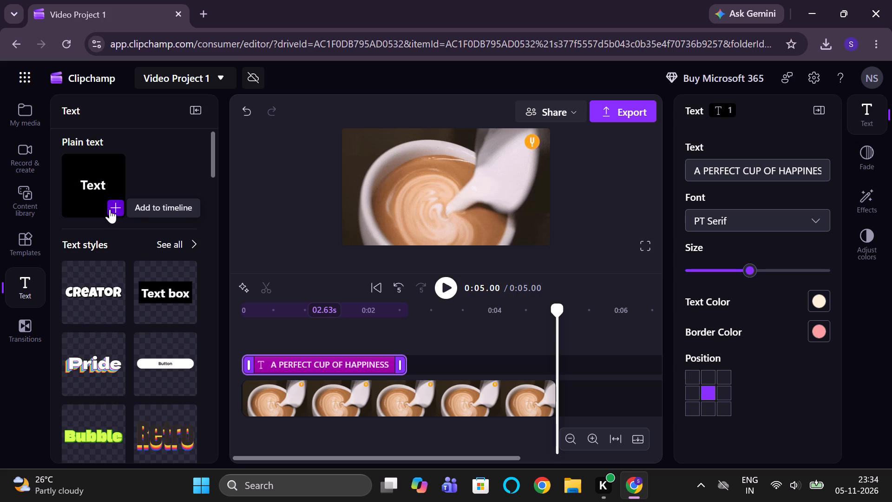
{"action": "left_click", "coordinate": [110, 209]}
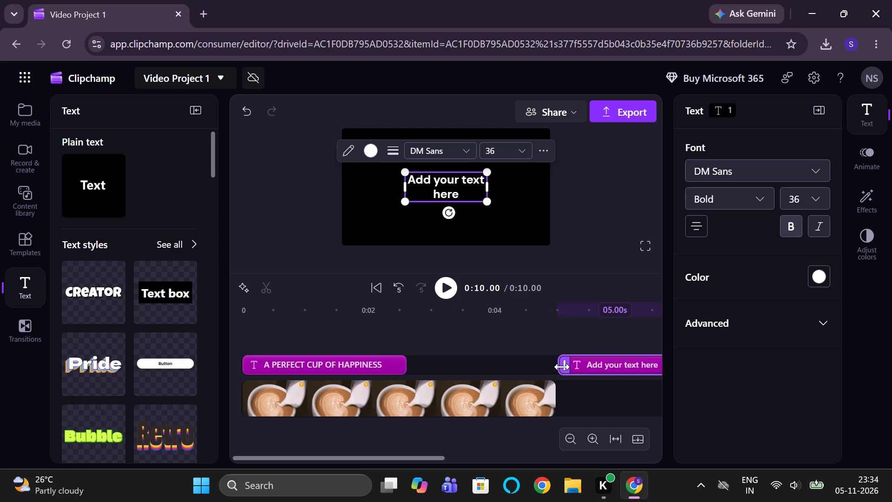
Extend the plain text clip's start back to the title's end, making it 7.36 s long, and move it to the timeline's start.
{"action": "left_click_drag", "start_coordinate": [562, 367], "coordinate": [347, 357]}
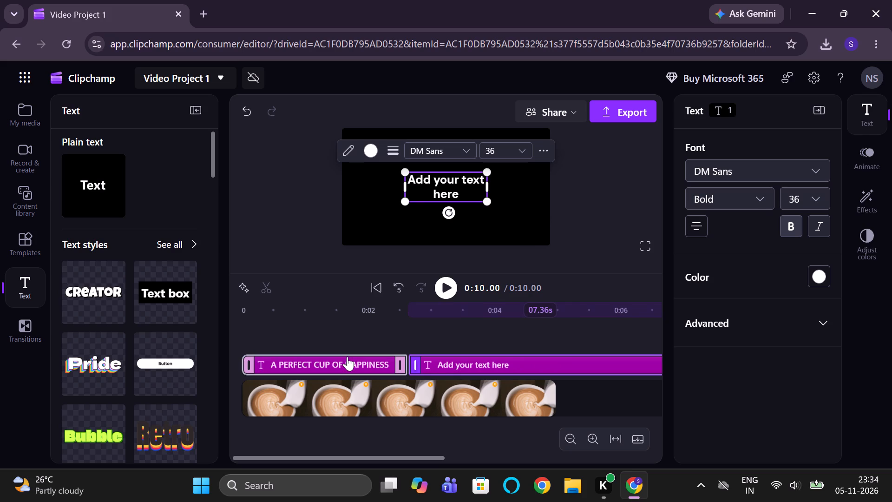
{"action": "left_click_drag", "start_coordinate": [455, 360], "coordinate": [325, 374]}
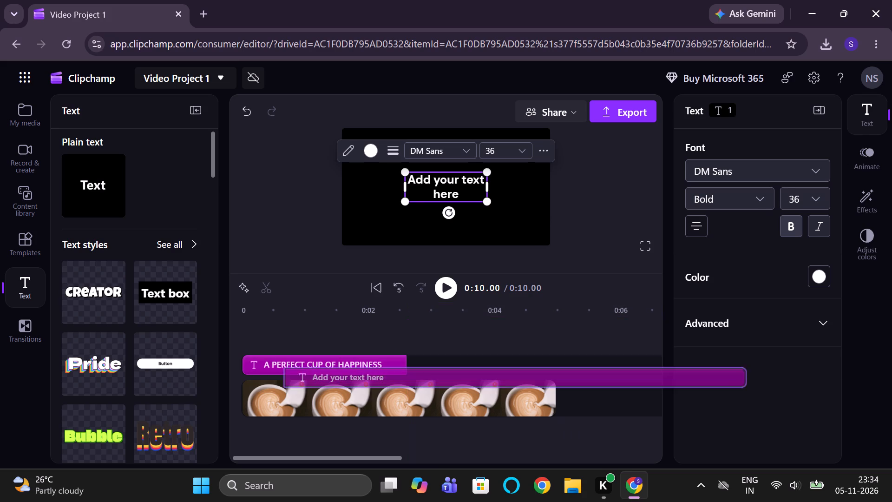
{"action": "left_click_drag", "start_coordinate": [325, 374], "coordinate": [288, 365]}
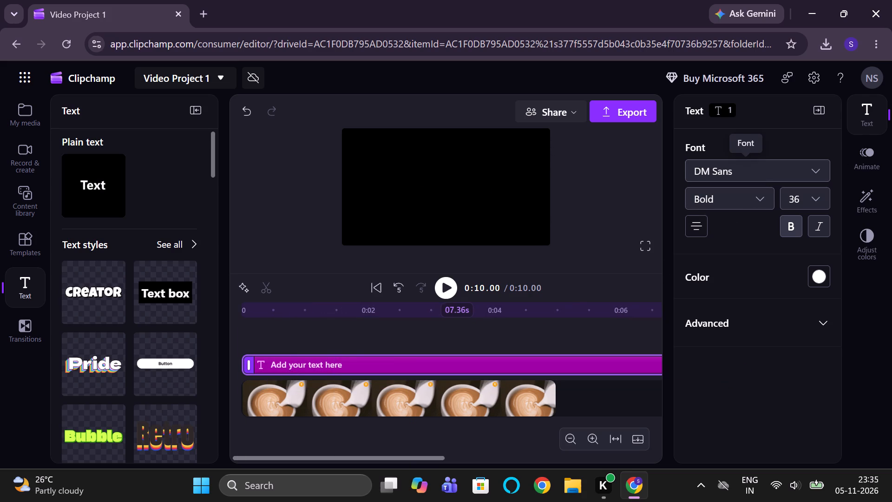
Play the video to check how the plain text clip appears over the latte footage.
{"action": "scroll", "coordinate": [749, 176], "scroll_direction": "up", "scroll_amount": 1}
{"action": "left_click", "coordinate": [695, 114]}
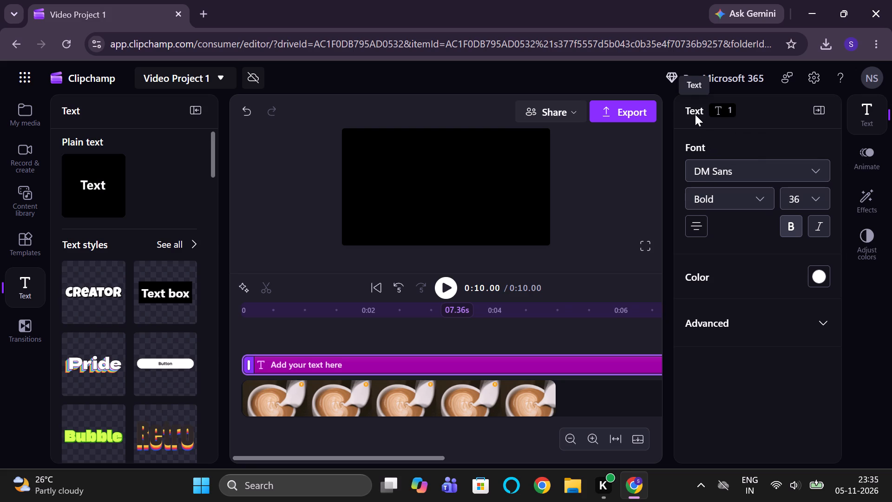
{"action": "left_click", "coordinate": [740, 379]}
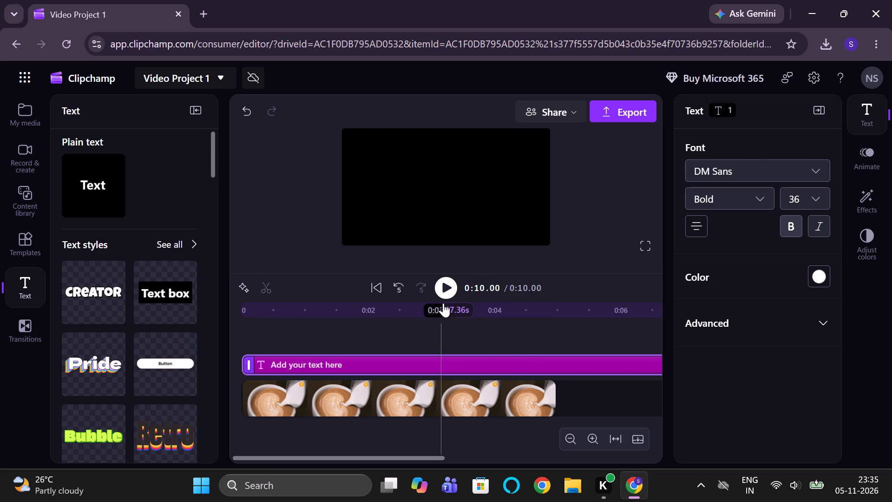
{"action": "left_click", "coordinate": [445, 286]}
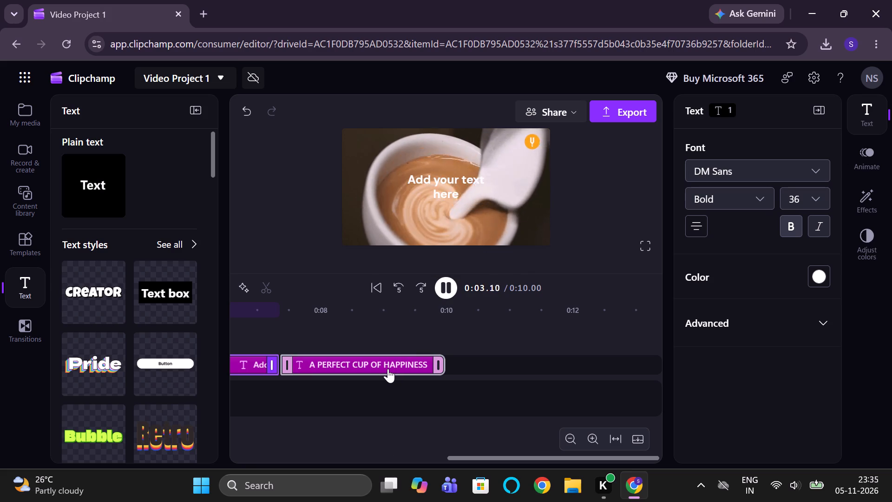
Move the plain text clip later on the timeline so it starts at about 4.19 s.
{"action": "left_click_drag", "start_coordinate": [255, 364], "coordinate": [350, 350]}
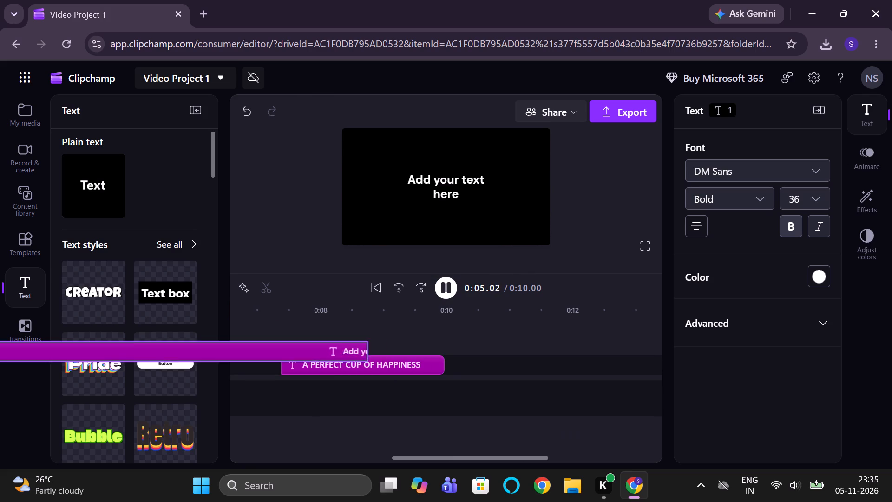
{"action": "left_click_drag", "start_coordinate": [350, 350], "coordinate": [518, 373]}
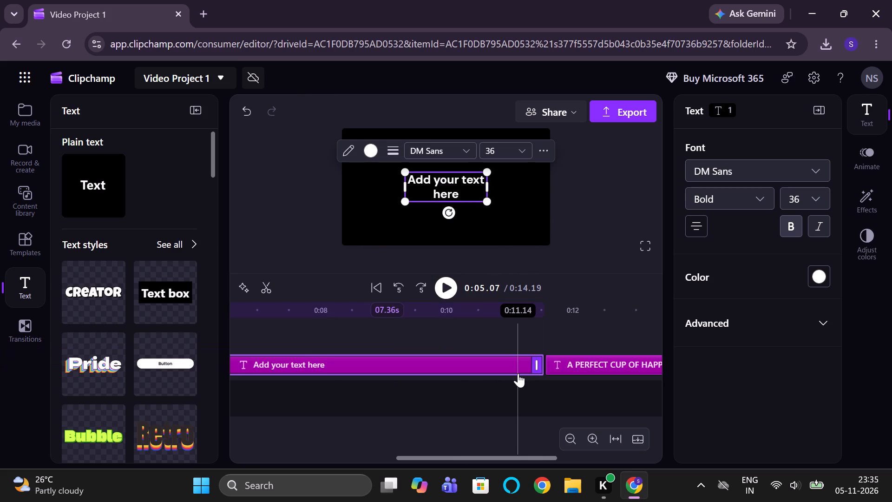
Move the "A PERFECT CUP OF HAPPINESS" title back to the timeline's start, ahead of the plain text clip.
{"action": "scroll", "coordinate": [518, 373], "scroll_direction": "right", "scroll_amount": 1}
{"action": "scroll", "coordinate": [518, 373], "scroll_direction": "left", "scroll_amount": 2}
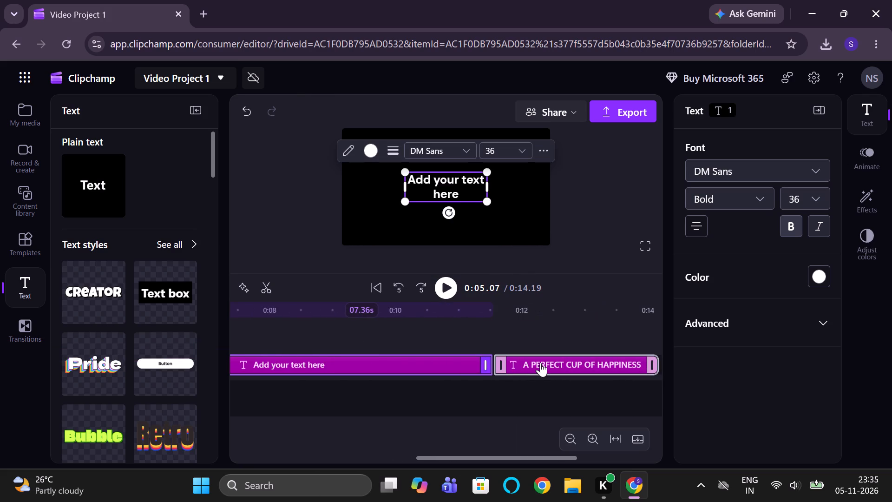
{"action": "left_click_drag", "start_coordinate": [540, 363], "coordinate": [208, 353]}
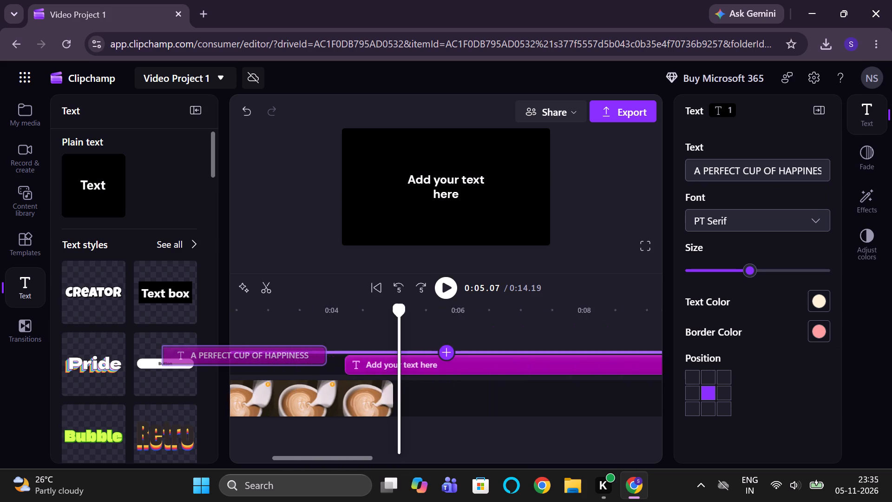
{"action": "left_click_drag", "start_coordinate": [208, 353], "coordinate": [274, 364]}
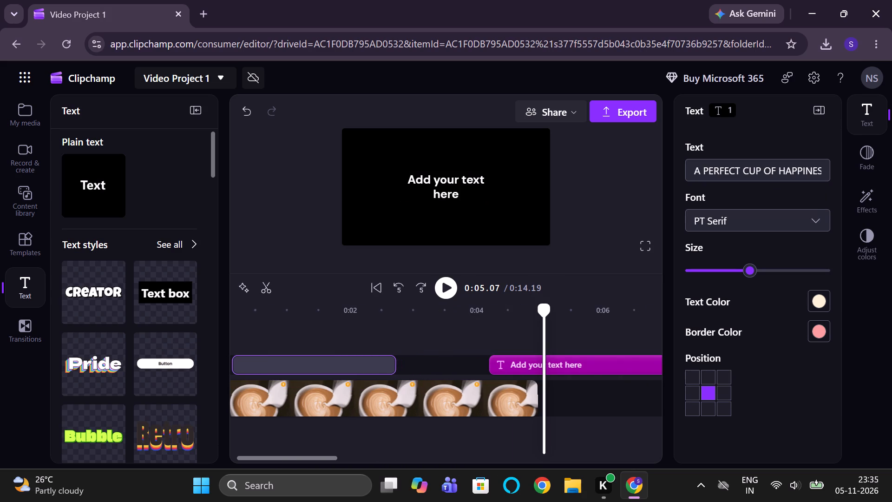
{"action": "left_click_drag", "start_coordinate": [274, 364], "coordinate": [266, 363]}
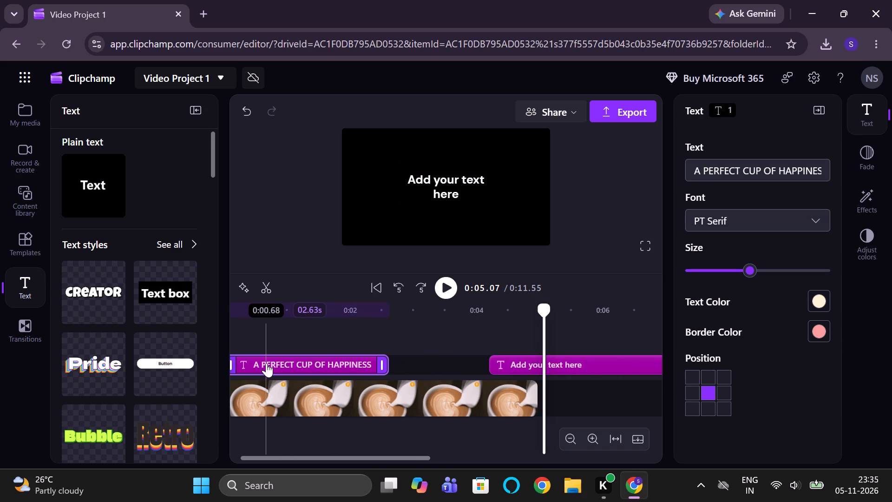
Trim the end of the "Add your text here" clip so it lasts about 1.72 s.
{"action": "left_click", "coordinate": [526, 365]}
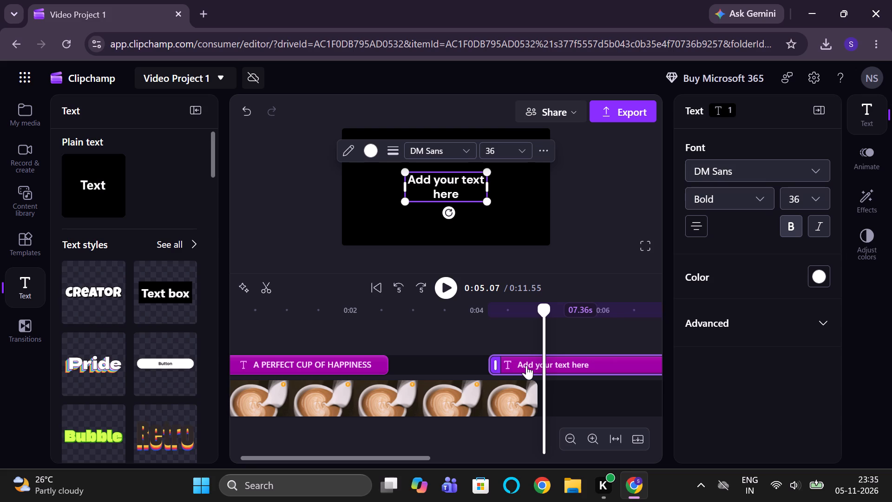
{"action": "right_click", "coordinate": [556, 363]}
{"action": "left_click", "coordinate": [578, 316]}
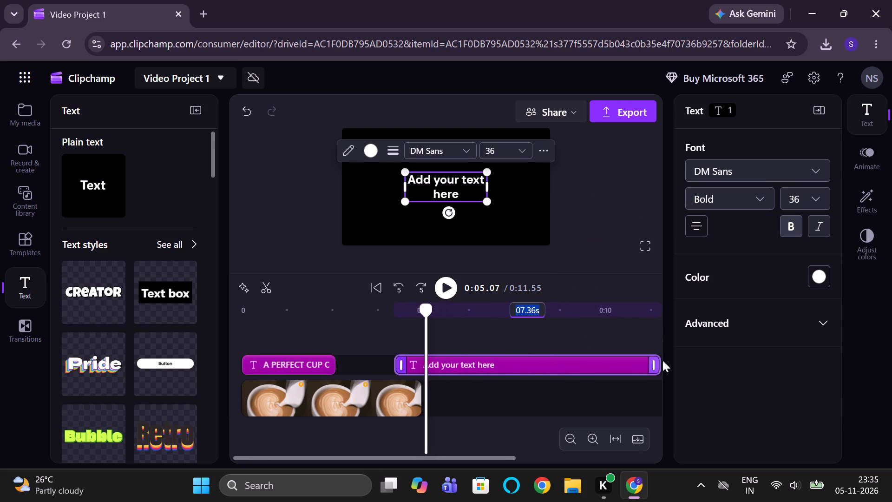
{"action": "left_click_drag", "start_coordinate": [653, 364], "coordinate": [446, 369]}
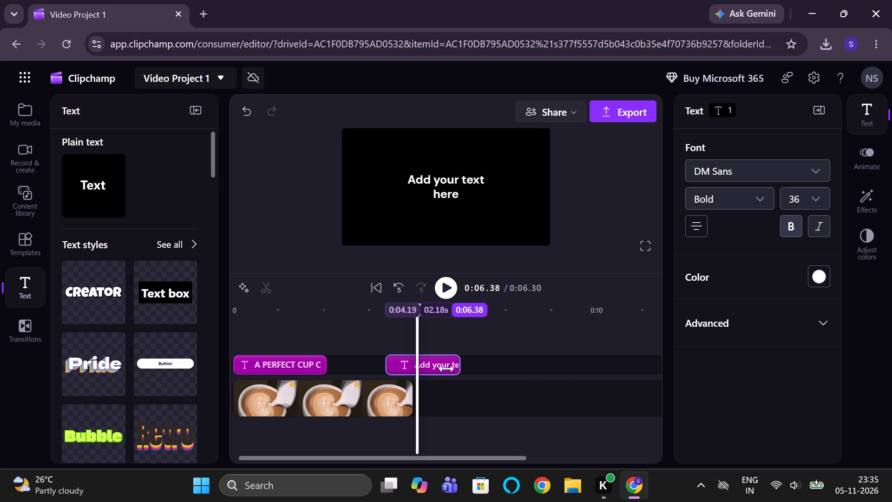
{"action": "left_click_drag", "start_coordinate": [446, 369], "coordinate": [439, 367]}
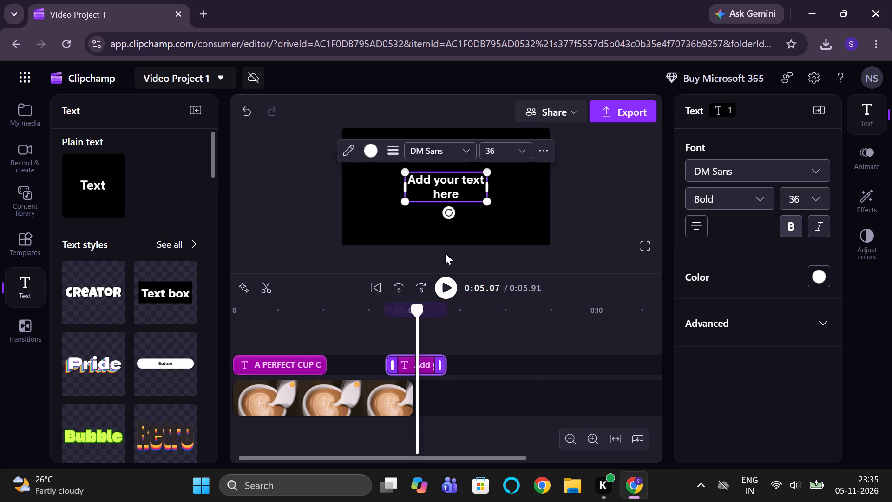
Replace the placeholder text in the second text clip with "Brewed with love. Served with warmth".
{"action": "left_click", "coordinate": [462, 190]}
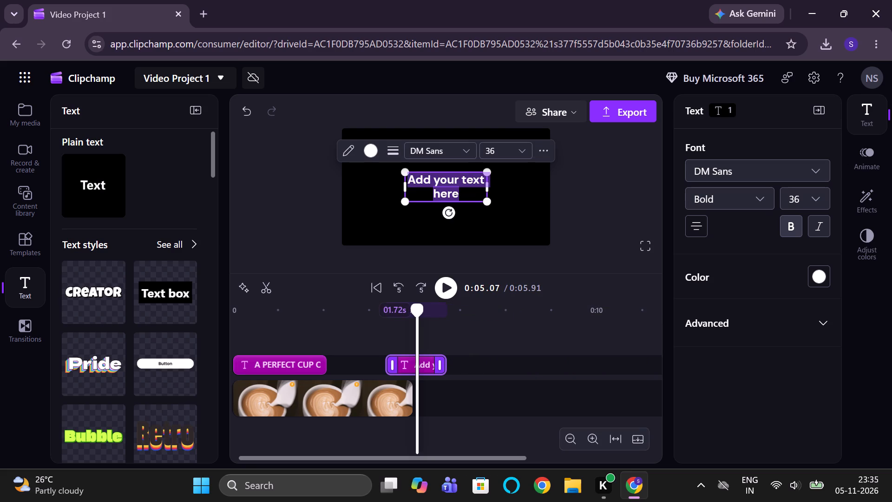
{"action": "key", "text": "BackSpace"}
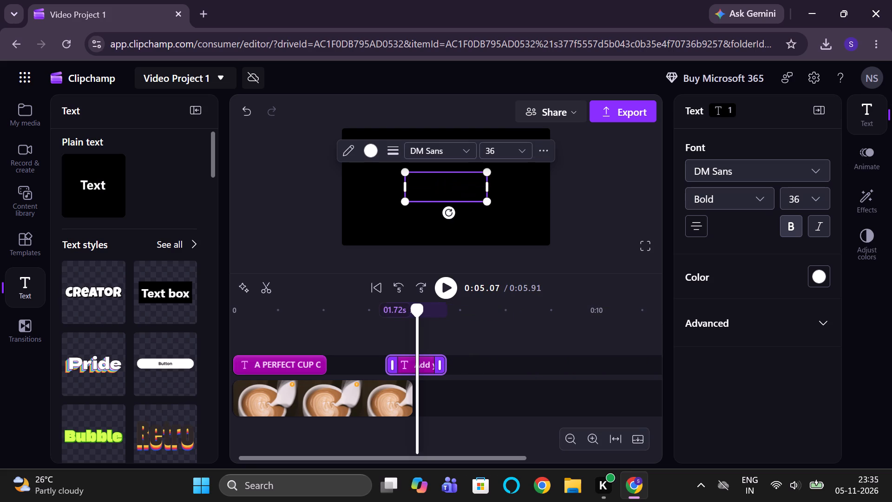
{"action": "key", "text": "shift+b"}
{"action": "key", "text": "BackSpace"}
{"action": "key", "text": "b"}
{"action": "type", "text": "rewu"}
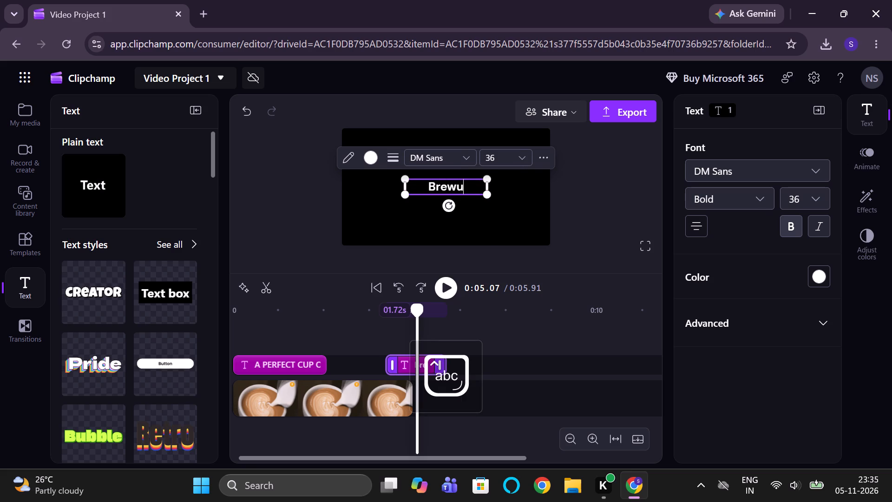
{"action": "key", "text": "BackSpace"}
{"action": "type", "text": "ed"}
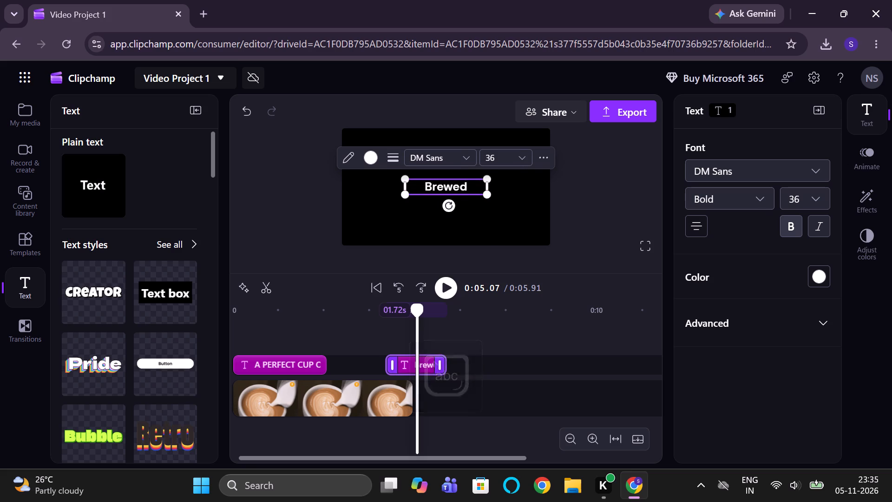
{"action": "key", "text": "space"}
{"action": "type", "text": "with love"}
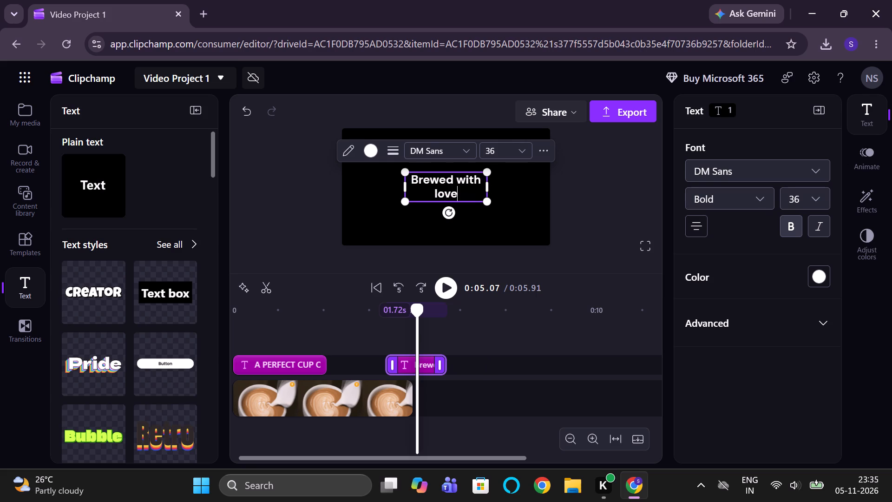
{"action": "type", "text": "."}
{"action": "key", "text": "space"}
{"action": "type", "text": "Served"}
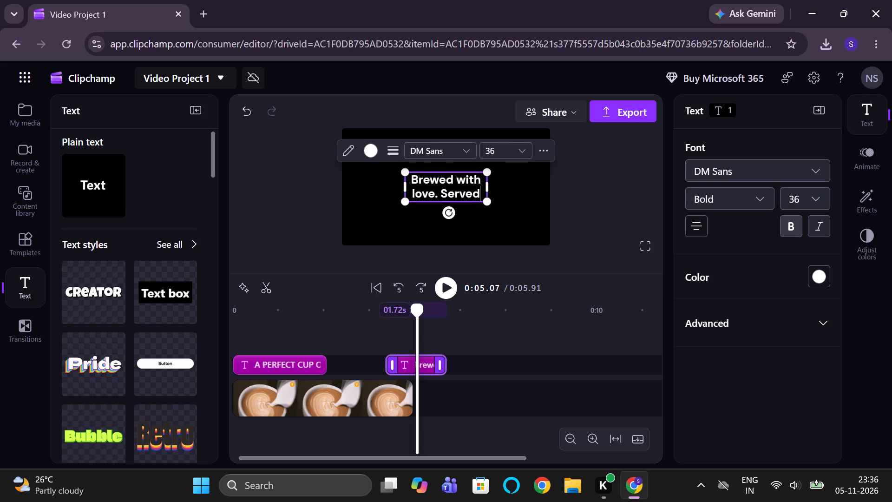
{"action": "key", "text": "space"}
{"action": "type", "text": "with warmth"}
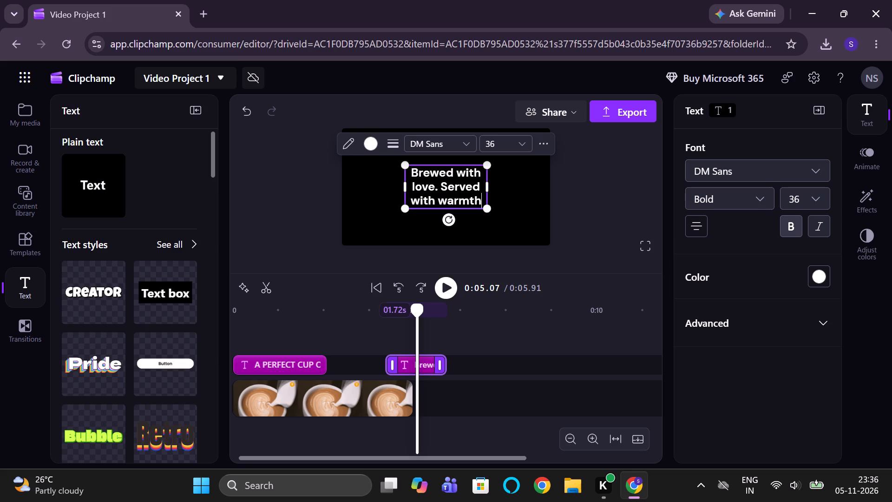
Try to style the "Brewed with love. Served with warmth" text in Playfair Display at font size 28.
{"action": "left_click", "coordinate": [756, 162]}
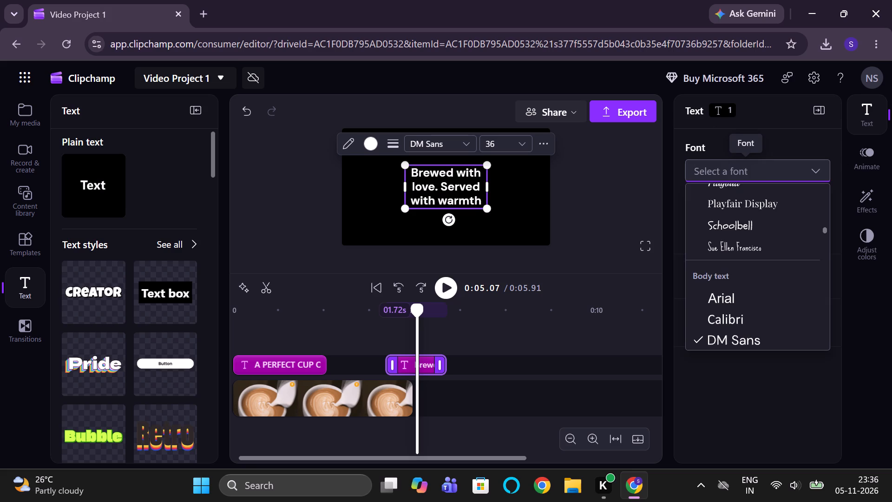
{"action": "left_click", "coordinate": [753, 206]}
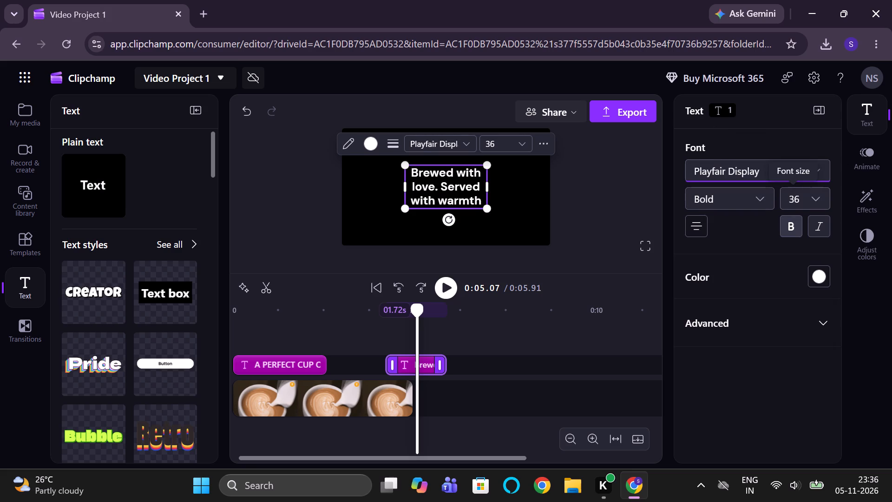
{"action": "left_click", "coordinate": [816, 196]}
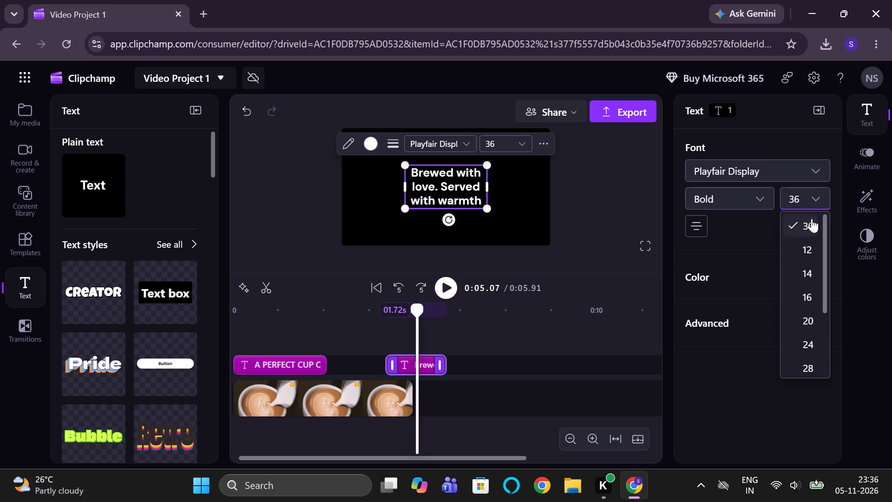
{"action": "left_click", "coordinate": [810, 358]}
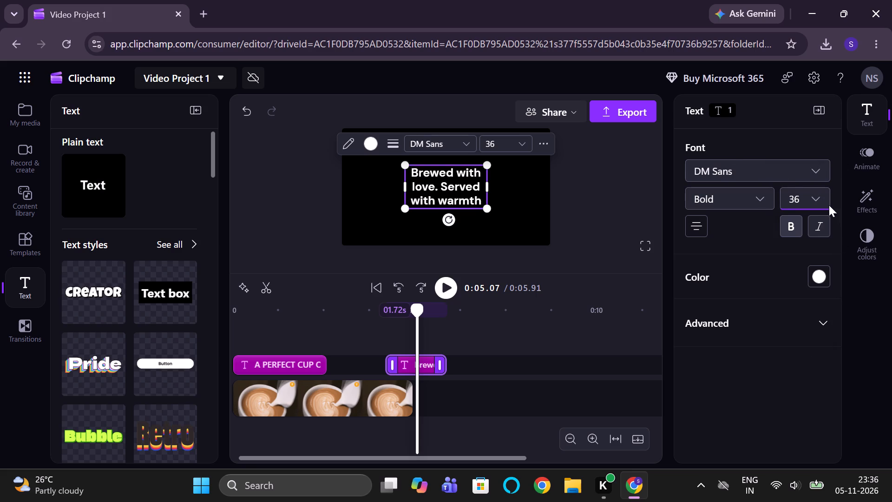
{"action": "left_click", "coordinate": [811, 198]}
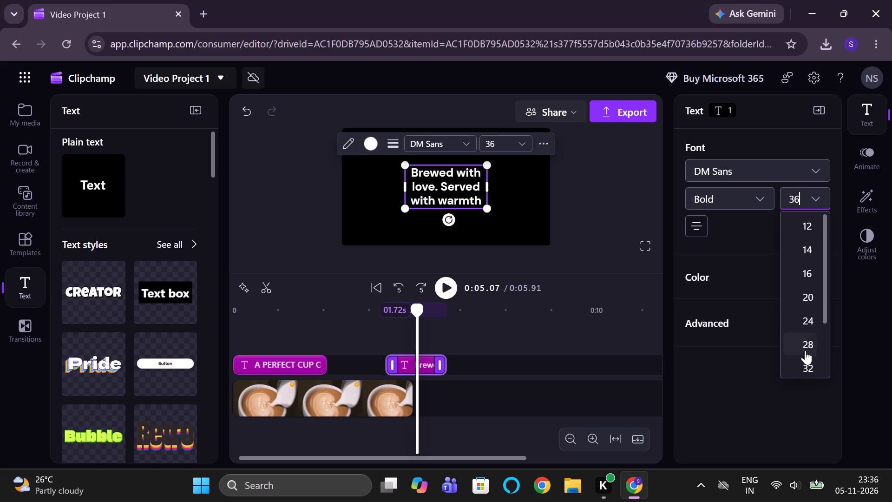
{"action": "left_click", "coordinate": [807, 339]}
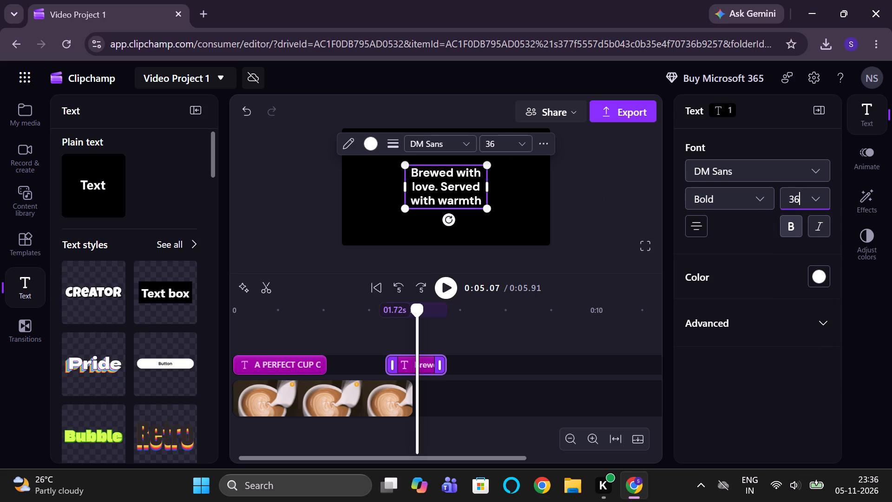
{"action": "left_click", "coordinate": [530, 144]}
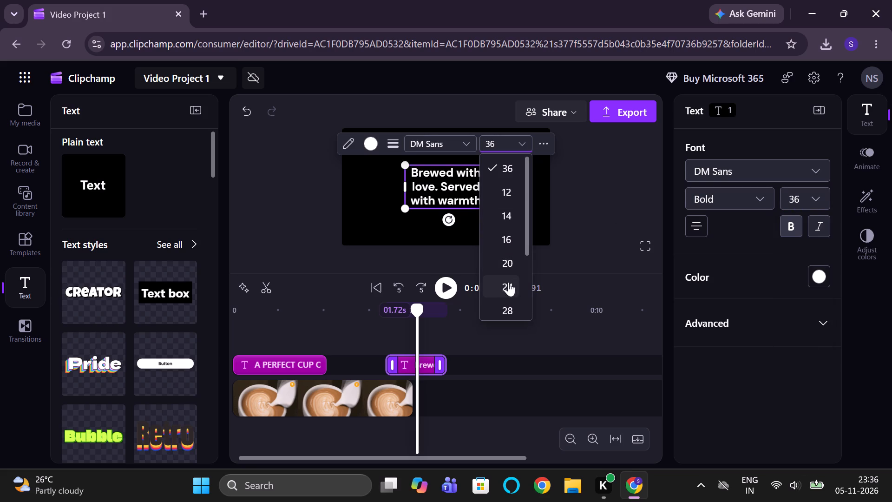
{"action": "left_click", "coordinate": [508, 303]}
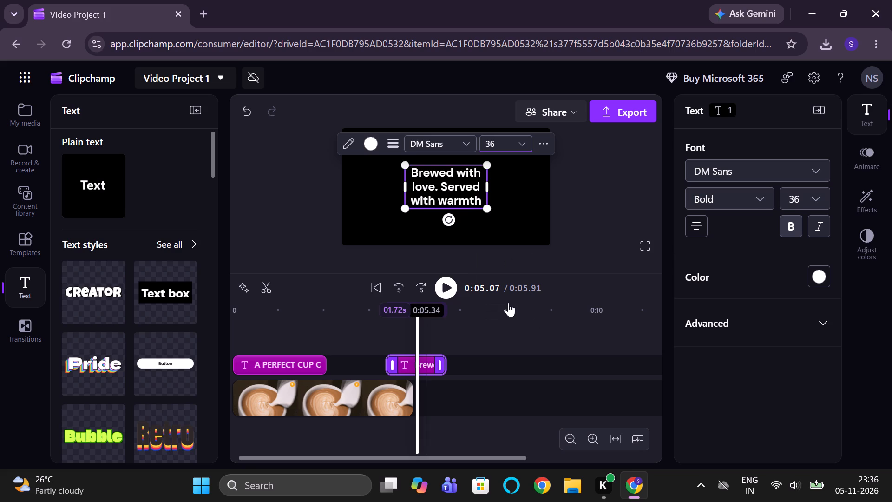
Widen the "Brewed with love" text box on both sides so it spans about the full width of the video frame.
{"action": "double_click", "coordinate": [484, 183]}
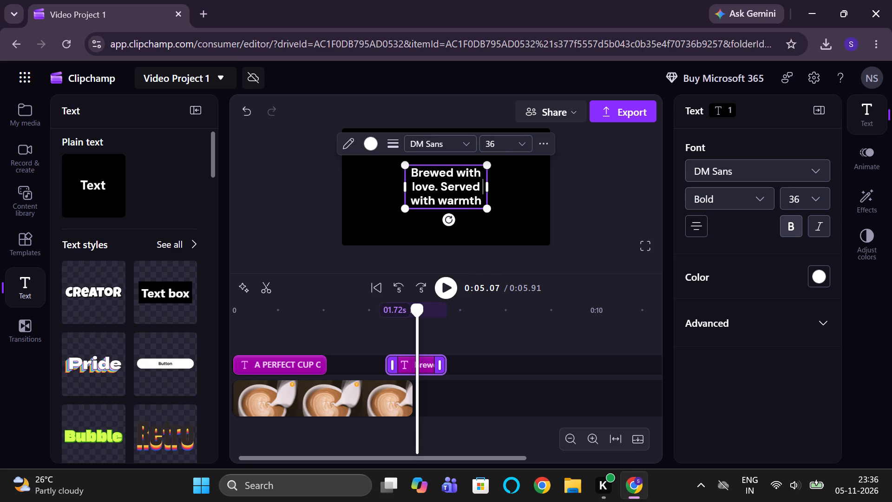
{"action": "left_click", "coordinate": [484, 183]}
{"action": "left_click_drag", "start_coordinate": [490, 189], "coordinate": [538, 182]}
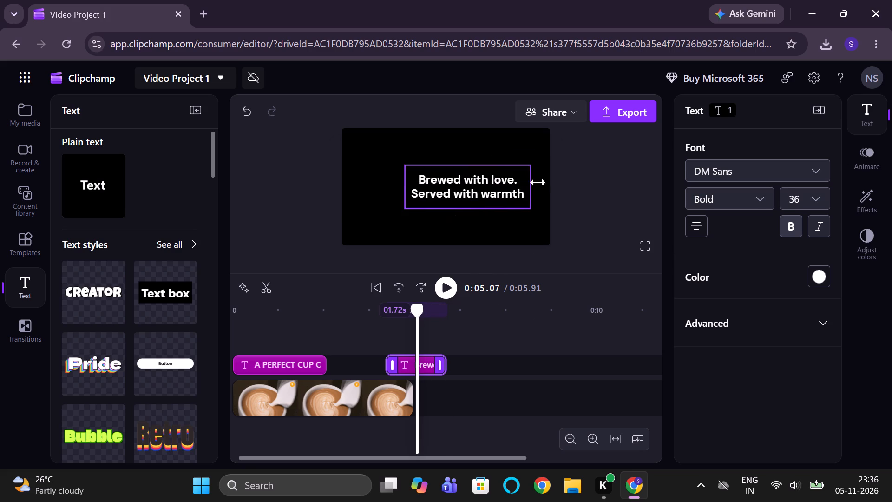
{"action": "left_click_drag", "start_coordinate": [538, 182], "coordinate": [543, 182]}
{"action": "left_click_drag", "start_coordinate": [404, 189], "coordinate": [334, 186]}
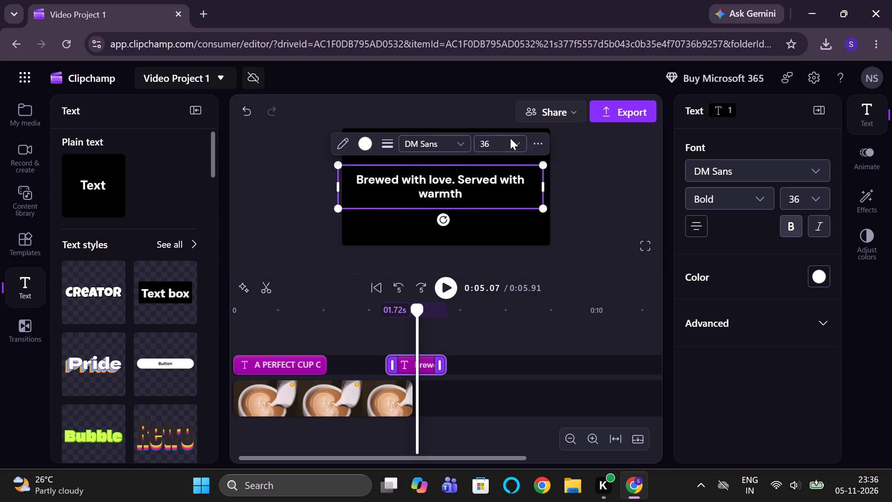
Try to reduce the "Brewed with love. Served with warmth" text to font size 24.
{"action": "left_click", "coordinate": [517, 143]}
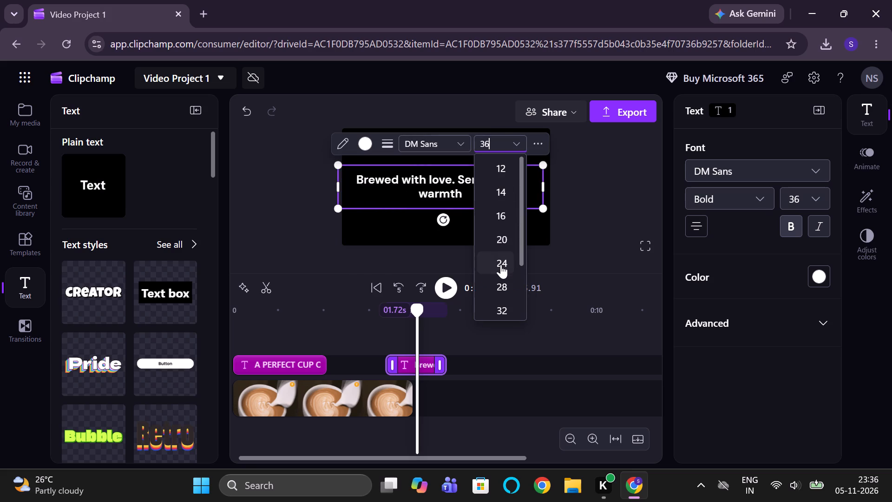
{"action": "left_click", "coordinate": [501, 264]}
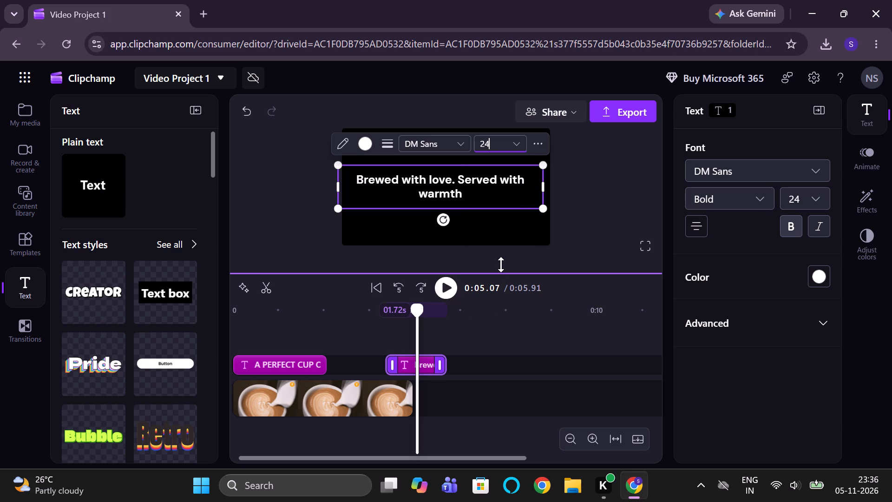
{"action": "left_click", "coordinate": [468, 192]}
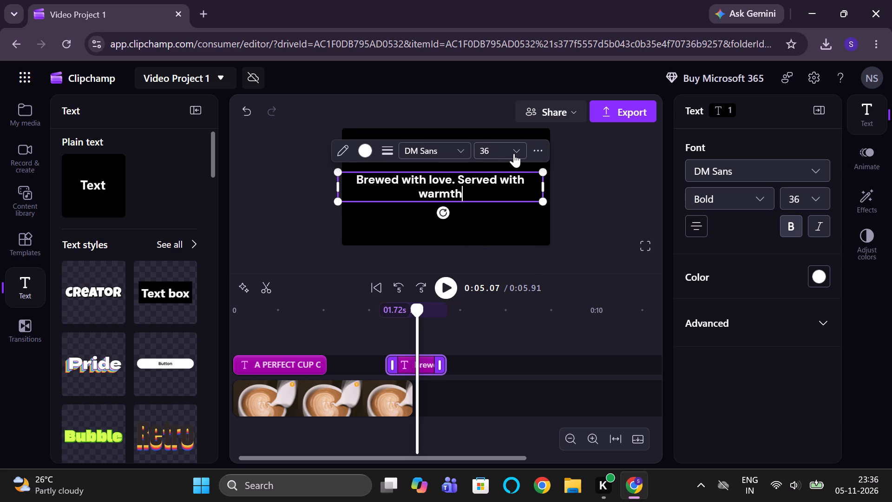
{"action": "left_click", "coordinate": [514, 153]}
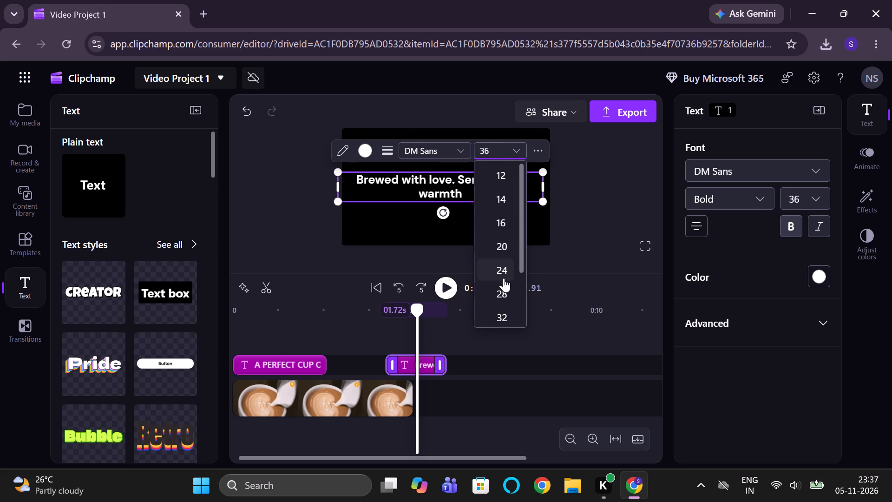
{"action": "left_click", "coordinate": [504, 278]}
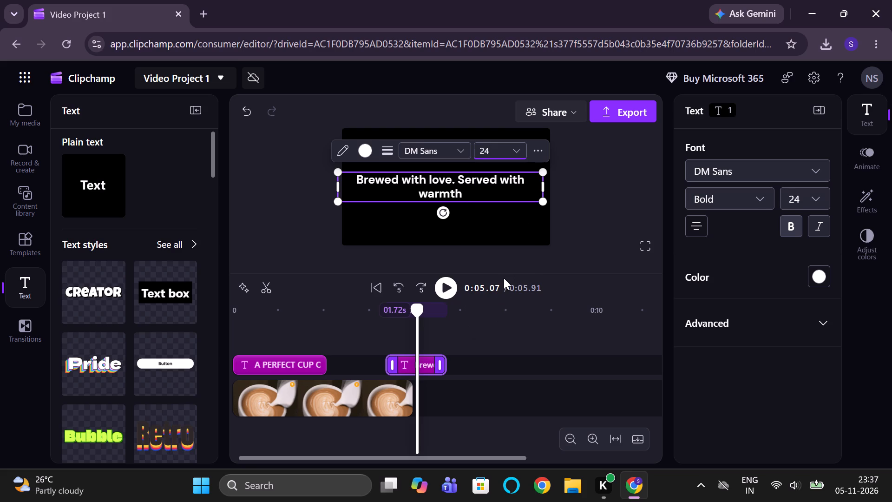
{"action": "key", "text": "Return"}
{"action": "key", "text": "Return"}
Set the colour of the "Brewed with love. Served with warmth" text clip to gold, hex #D4AF37.
{"action": "left_click", "coordinate": [813, 276]}
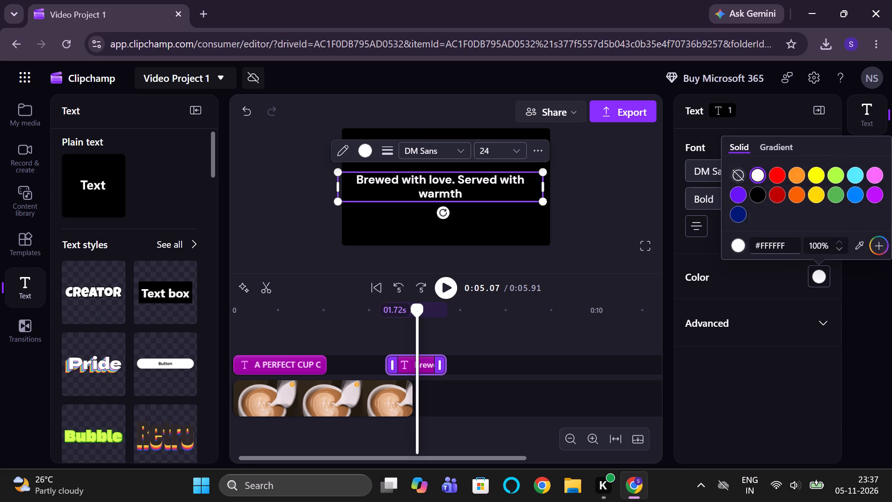
{"action": "left_click", "coordinate": [786, 248]}
{"action": "key", "text": "BackSpace"}
{"action": "key", "text": "BackSpace"}
{"action": "key", "text": "BackSpace"}
{"action": "key", "text": "BackSpace"}
{"action": "key", "text": "BackSpace"}
{"action": "key", "text": "BackSpace"}
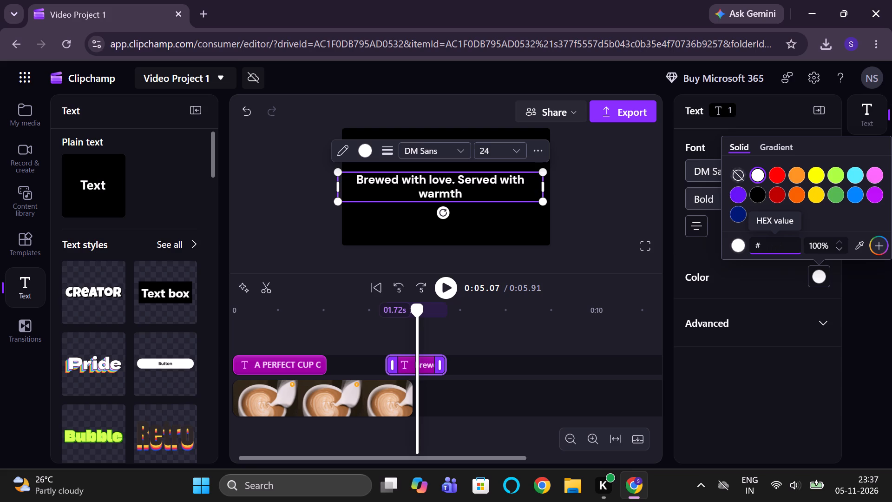
{"action": "type", "text": "D4"}
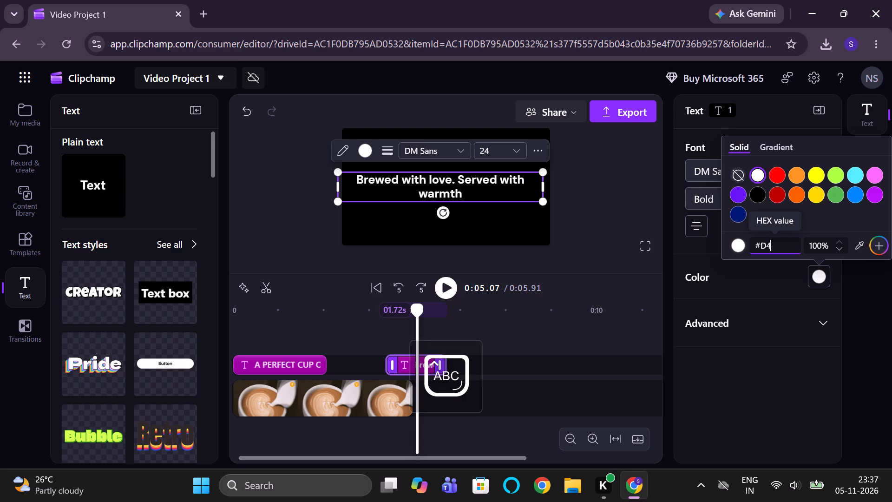
{"action": "type", "text": "AF"}
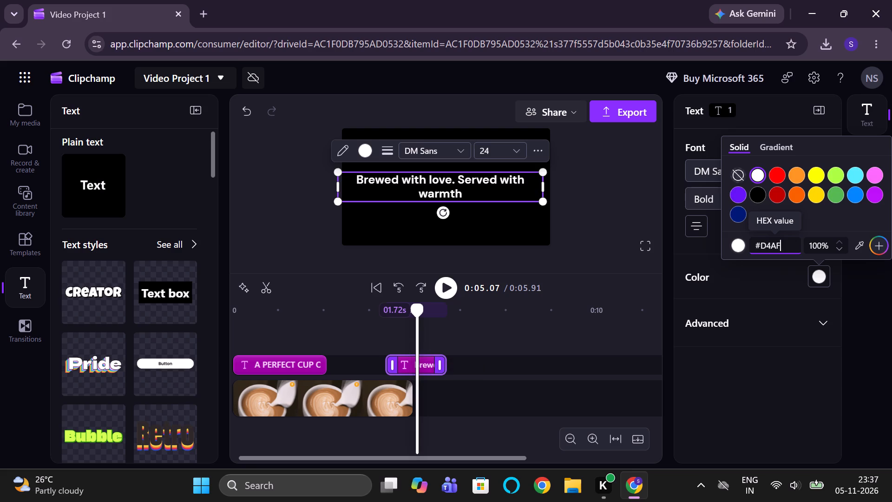
{"action": "type", "text": "37"}
{"action": "key", "text": "Return"}
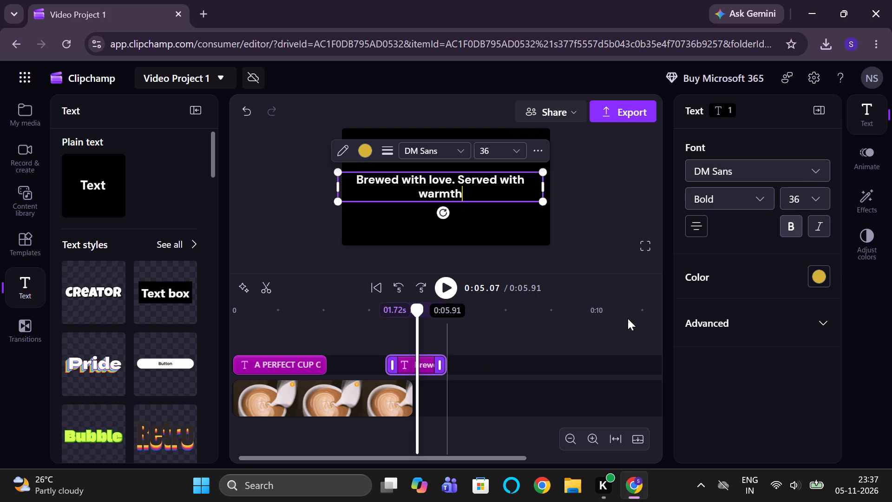
Recolour the "Brewed with love. Served with warmth" text on the video frame gold, hex #D4AF37.
{"action": "left_click", "coordinate": [574, 267]}
{"action": "left_click", "coordinate": [578, 252]}
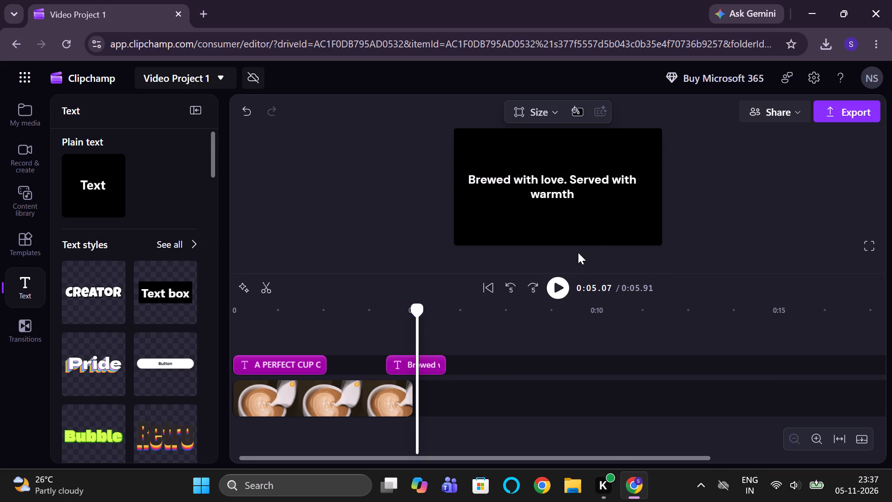
{"action": "left_click", "coordinate": [585, 192]}
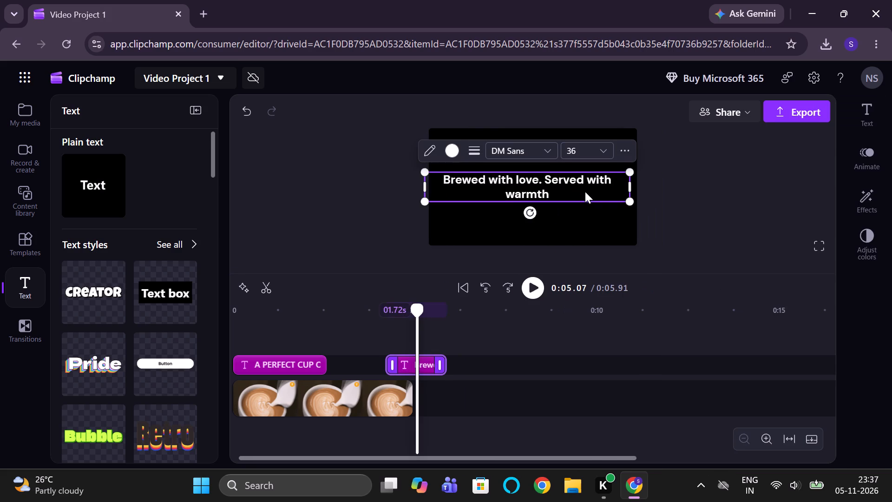
{"action": "left_click", "coordinate": [453, 150]}
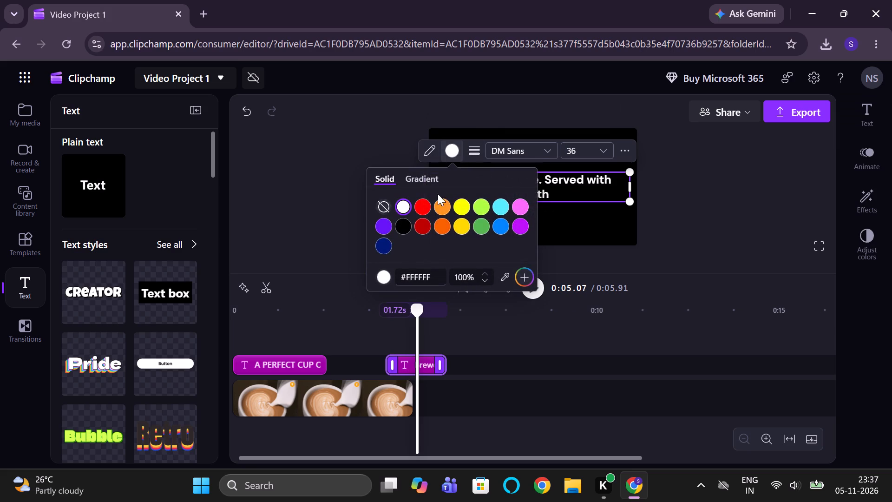
{"action": "left_click", "coordinate": [434, 280]}
{"action": "key", "text": "BackSpace"}
{"action": "key", "text": "BackSpace"}
{"action": "key", "text": "BackSpace"}
{"action": "key", "text": "BackSpace"}
{"action": "key", "text": "BackSpace"}
{"action": "key", "text": "BackSpace"}
{"action": "type", "text": "D4"}
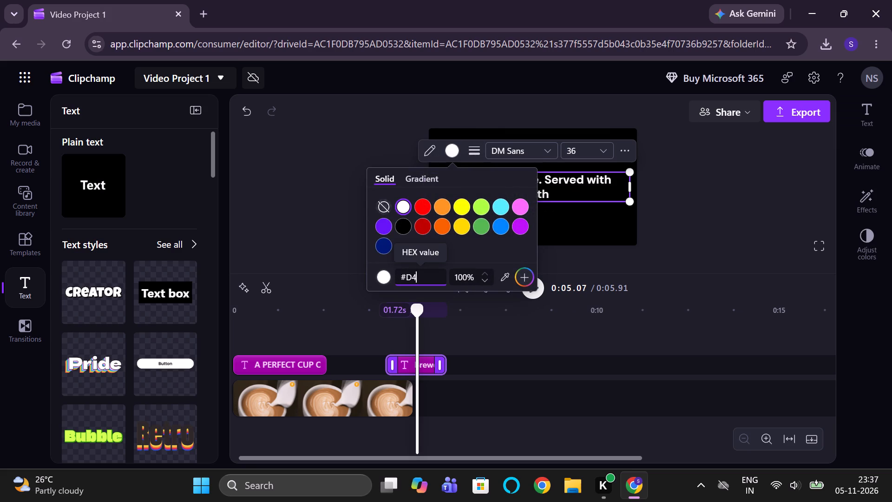
{"action": "type", "text": "AF37"}
{"action": "key", "text": "Return"}
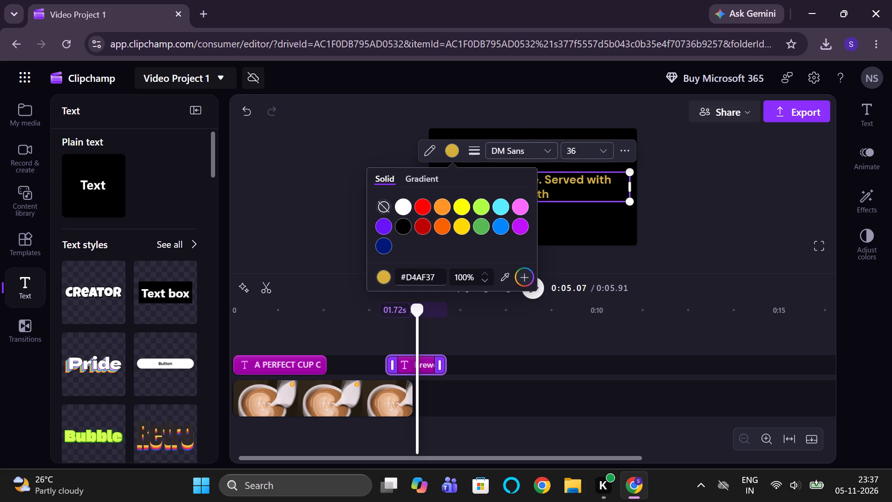
Style the "Brewed with love. Served with warmth" text in Playfair Display at font size 20.
{"action": "left_click", "coordinate": [517, 152]}
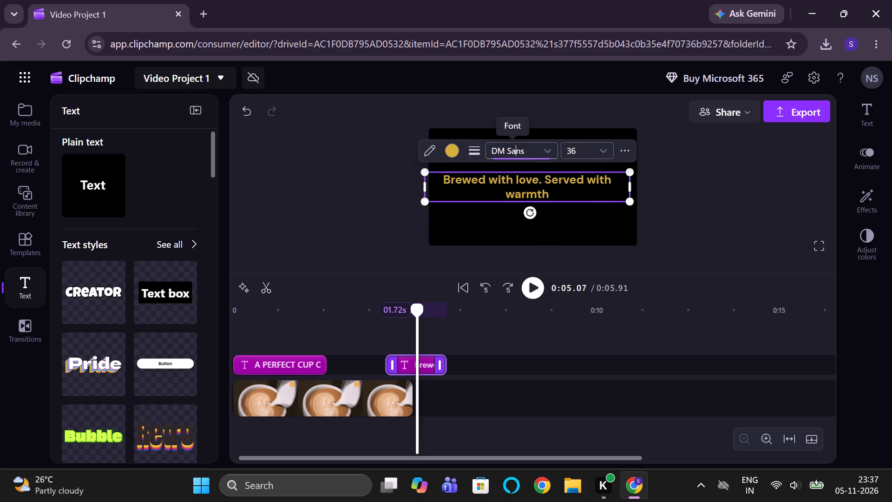
{"action": "left_click", "coordinate": [545, 185]}
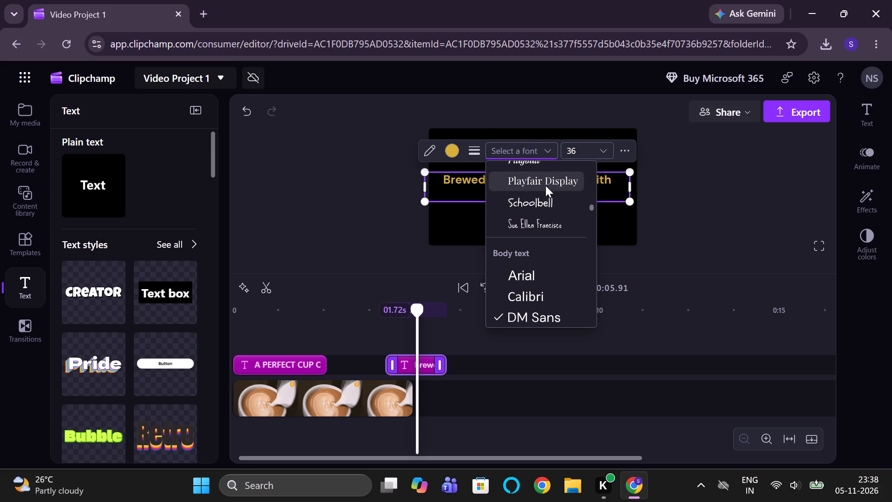
{"action": "left_click", "coordinate": [579, 153]}
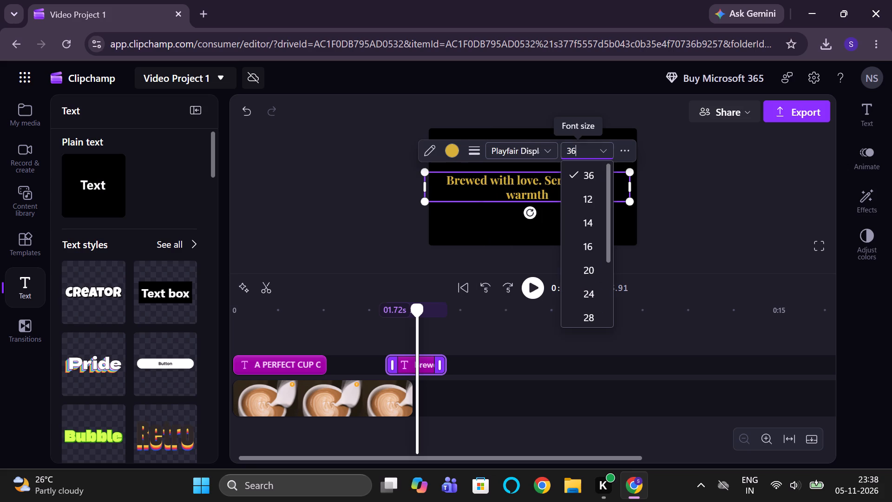
{"action": "left_click", "coordinate": [593, 310]}
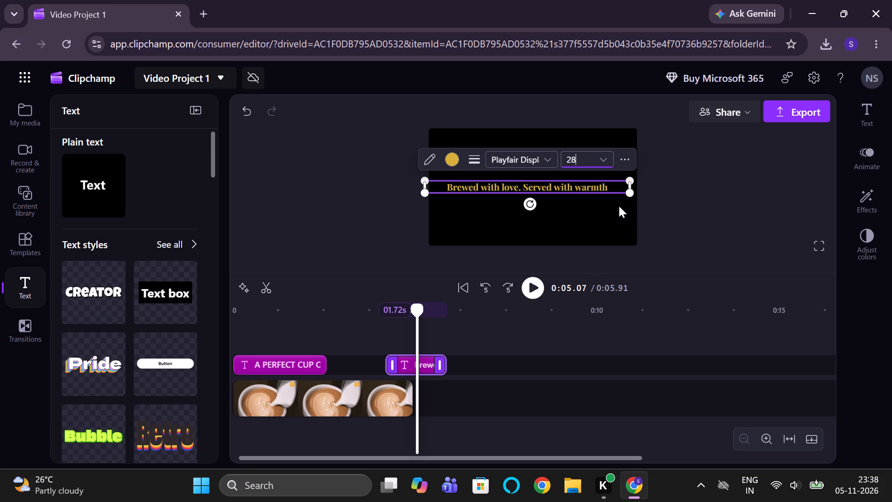
{"action": "left_click", "coordinate": [600, 162]}
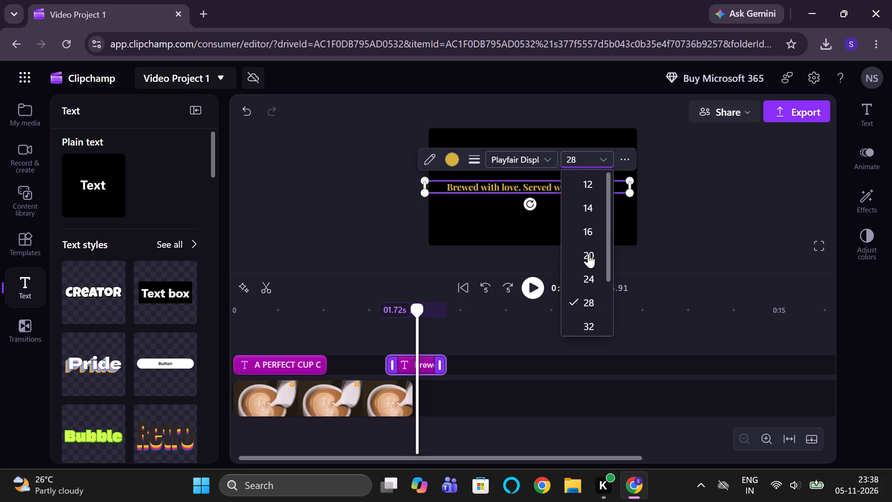
{"action": "left_click", "coordinate": [588, 254]}
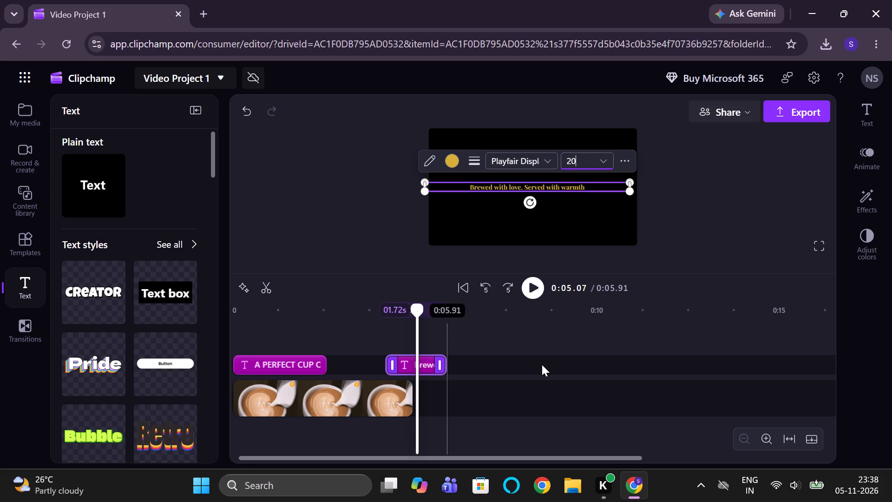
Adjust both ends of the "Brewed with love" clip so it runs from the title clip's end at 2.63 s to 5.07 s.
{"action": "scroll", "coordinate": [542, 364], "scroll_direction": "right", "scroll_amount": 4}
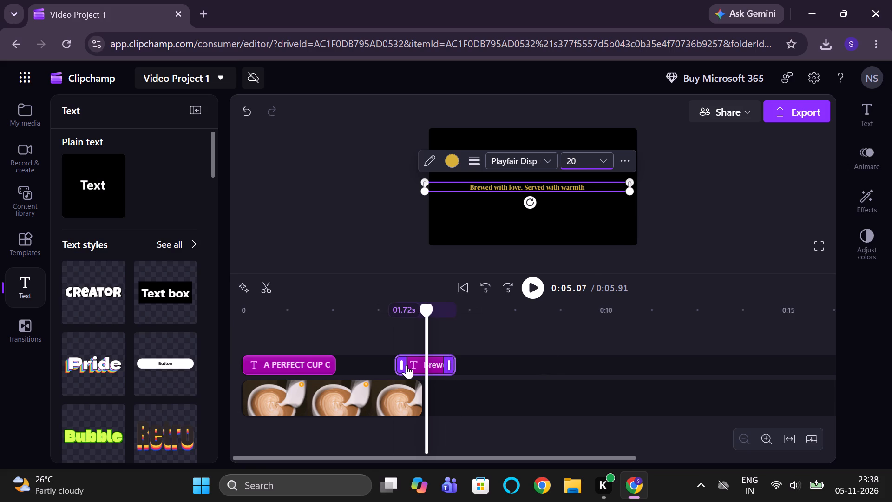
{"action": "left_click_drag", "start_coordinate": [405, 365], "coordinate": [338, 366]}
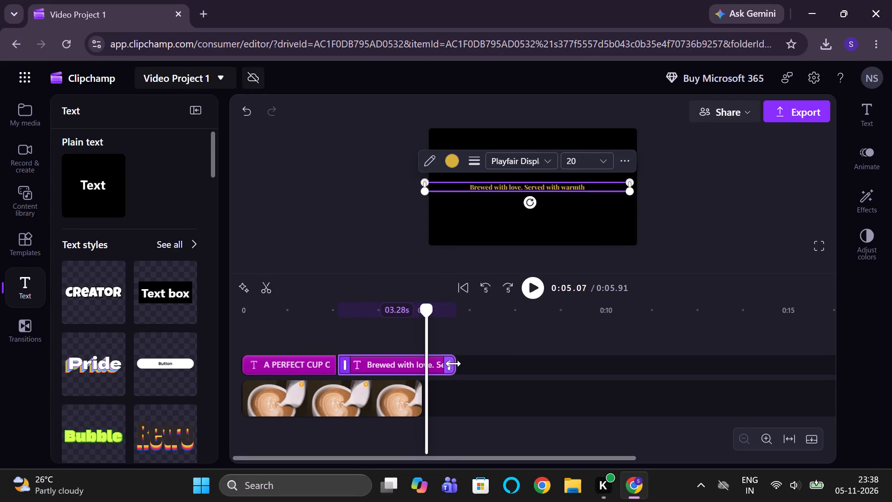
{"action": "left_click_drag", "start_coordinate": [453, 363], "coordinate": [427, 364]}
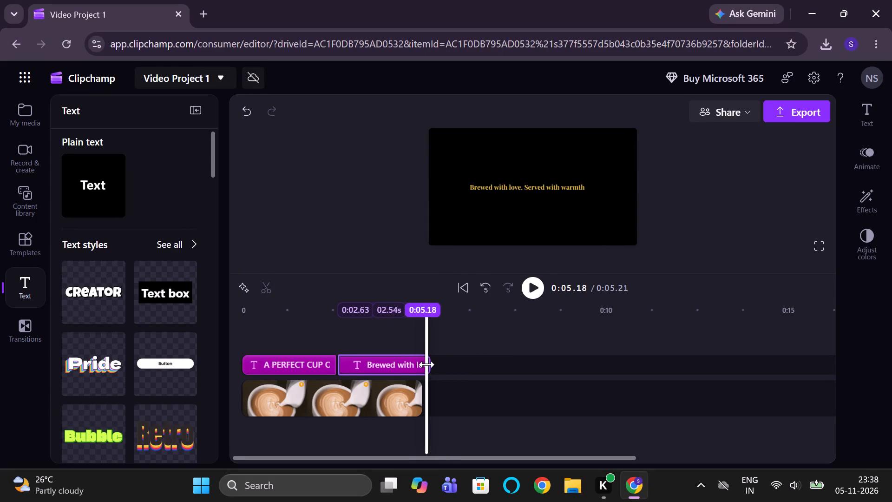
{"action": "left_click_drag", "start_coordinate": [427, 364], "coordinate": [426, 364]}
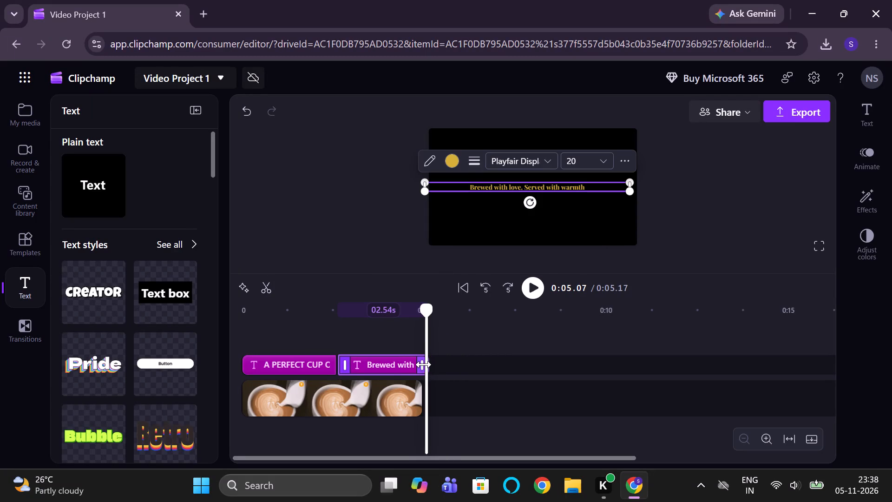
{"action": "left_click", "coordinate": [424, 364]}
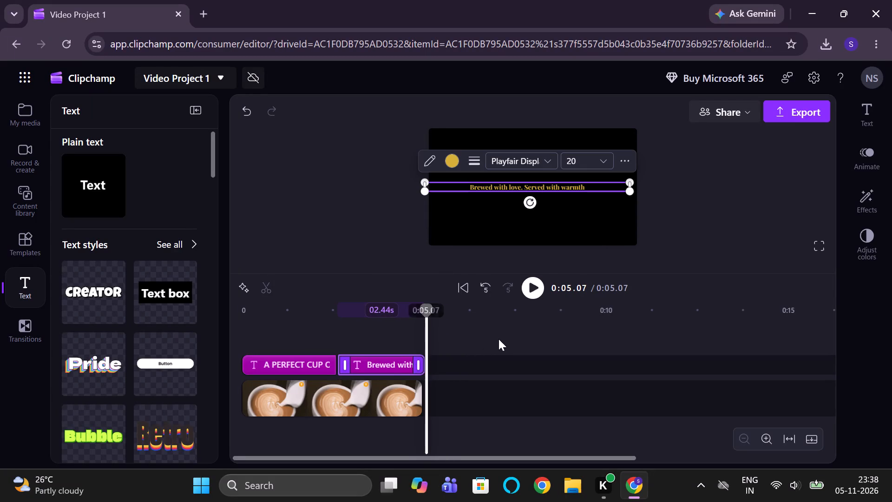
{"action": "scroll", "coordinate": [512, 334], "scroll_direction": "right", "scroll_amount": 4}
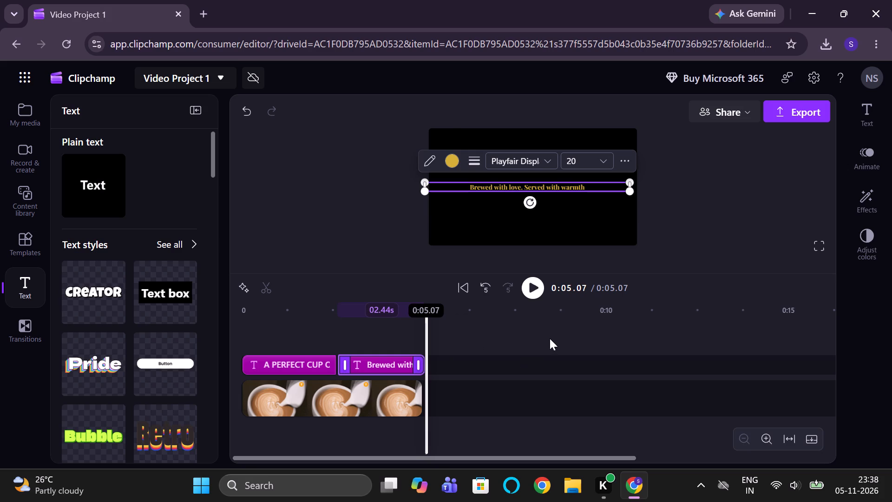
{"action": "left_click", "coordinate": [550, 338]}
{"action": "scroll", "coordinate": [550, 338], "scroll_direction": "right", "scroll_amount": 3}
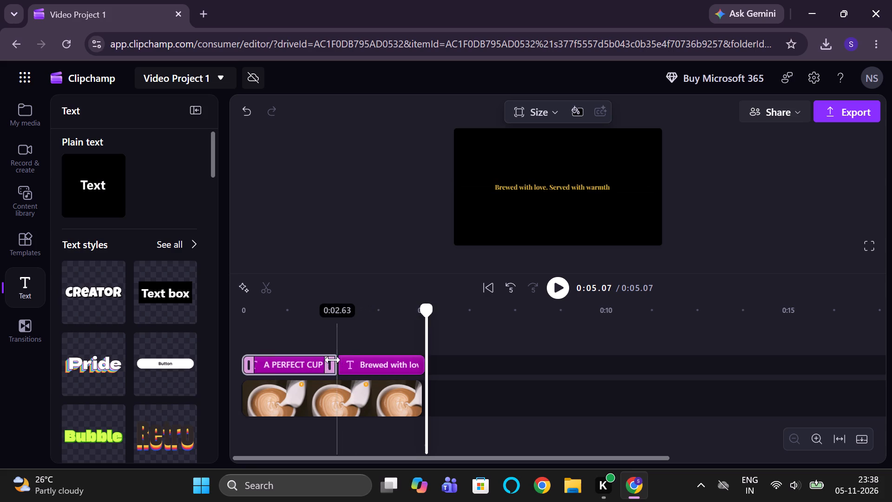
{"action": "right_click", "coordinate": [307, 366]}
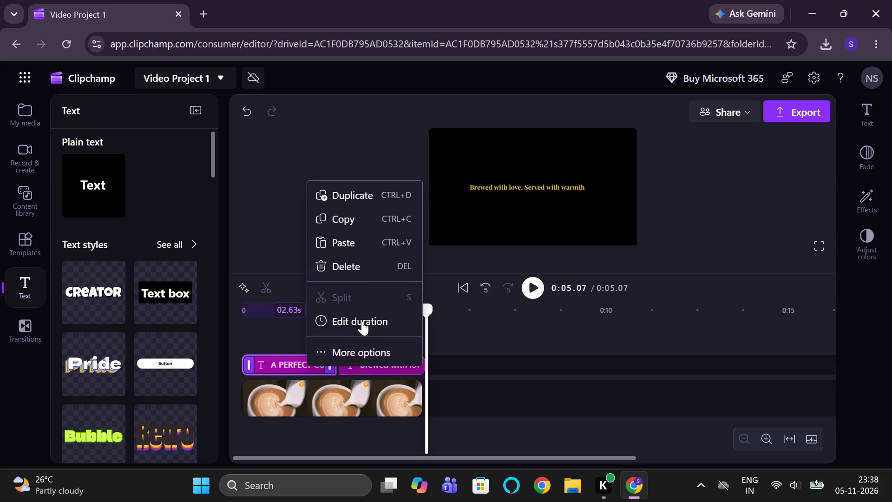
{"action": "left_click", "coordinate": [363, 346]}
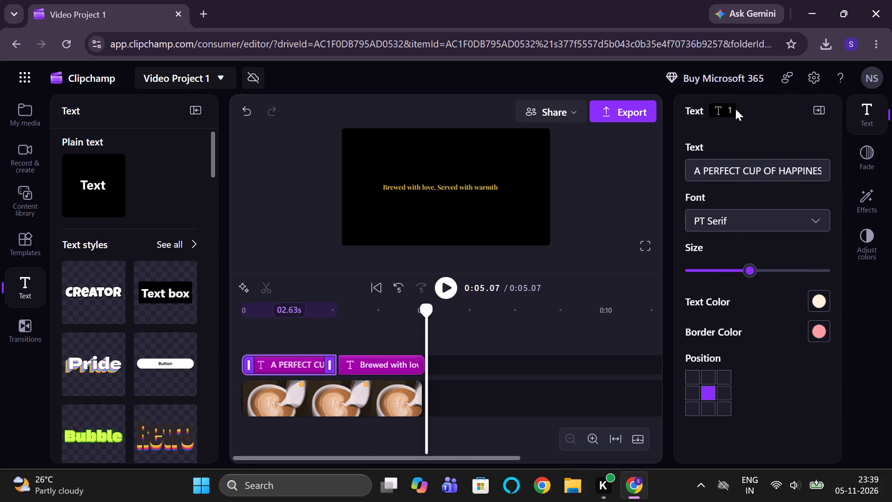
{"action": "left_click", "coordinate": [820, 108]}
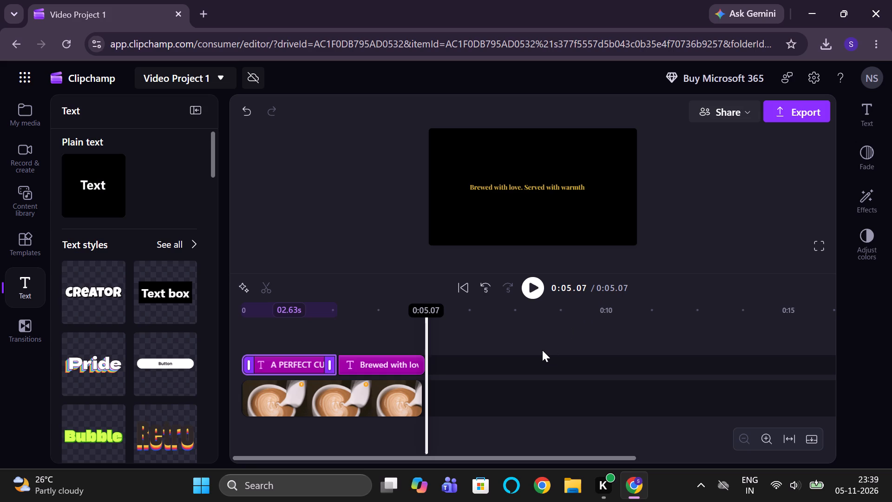
Play the video to review the timing of both text clips.
{"action": "scroll", "coordinate": [542, 350], "scroll_direction": "right", "scroll_amount": 3}
{"action": "left_click", "coordinate": [532, 287]}
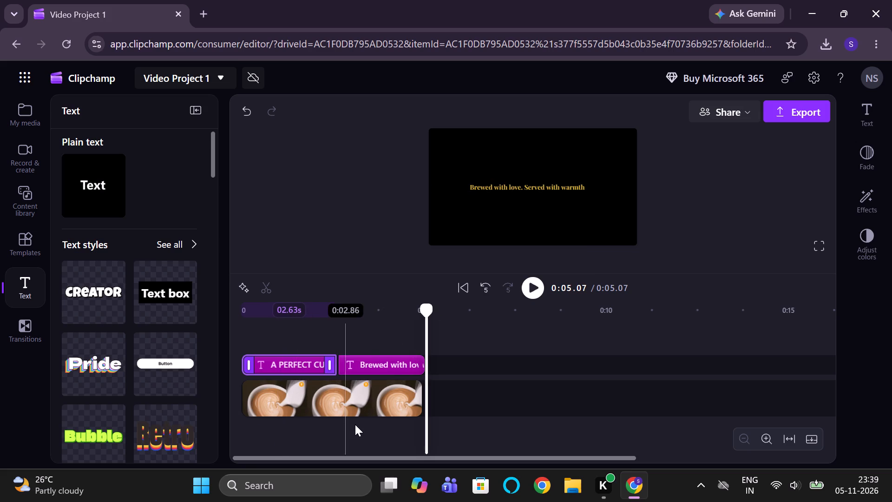
Move the "Brewed with love" clip to its own track below the title, starting at 0 and matching the title's 2.63 s length.
{"action": "left_click_drag", "start_coordinate": [370, 360], "coordinate": [289, 377]}
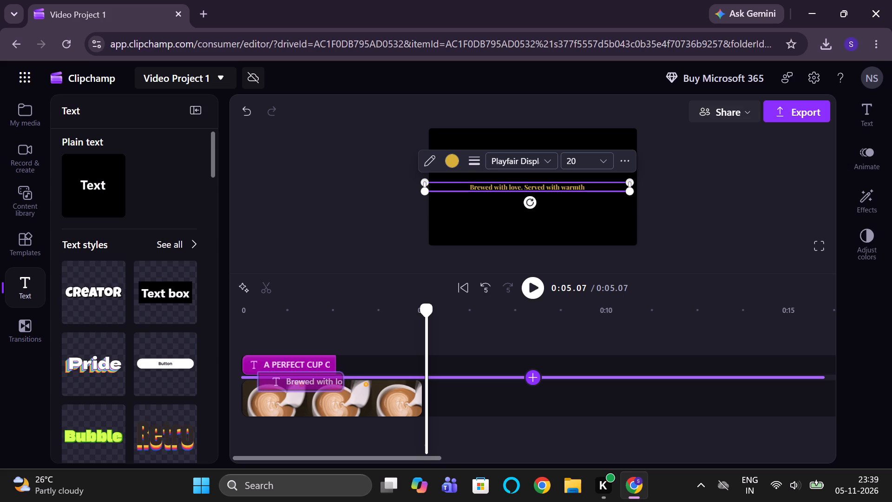
{"action": "left_click_drag", "start_coordinate": [289, 377], "coordinate": [275, 378]}
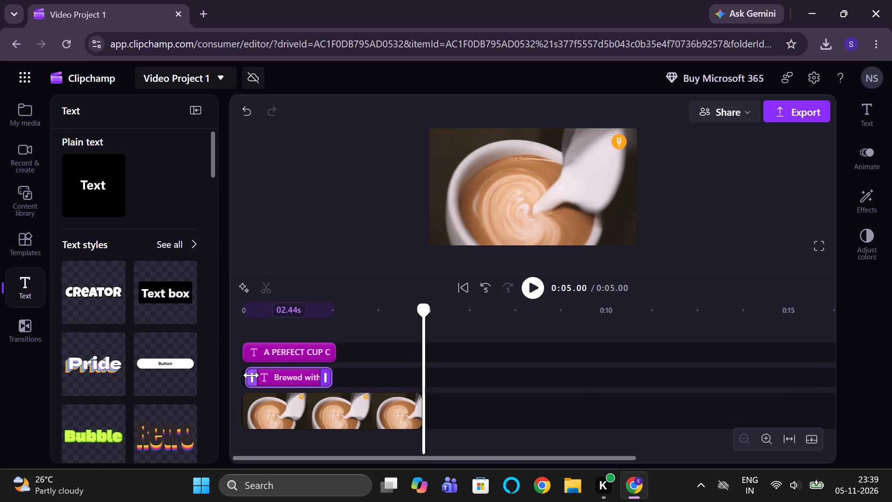
{"action": "left_click_drag", "start_coordinate": [251, 375], "coordinate": [231, 376]}
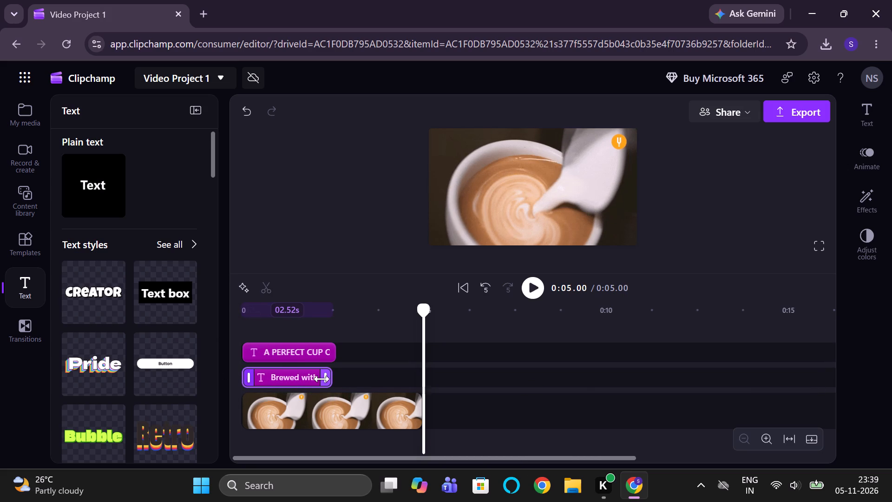
{"action": "left_click", "coordinate": [329, 378]}
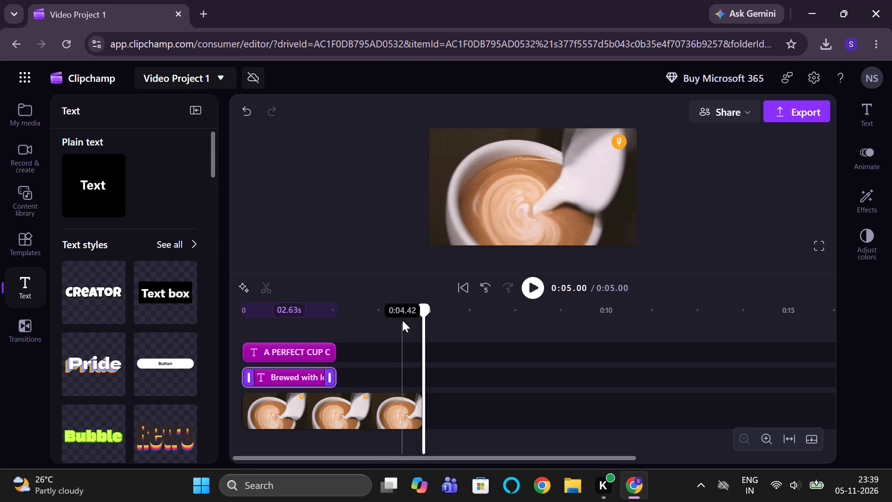
Play the video to check the two overlapping text clips over the latte footage.
{"action": "left_click", "coordinate": [538, 287]}
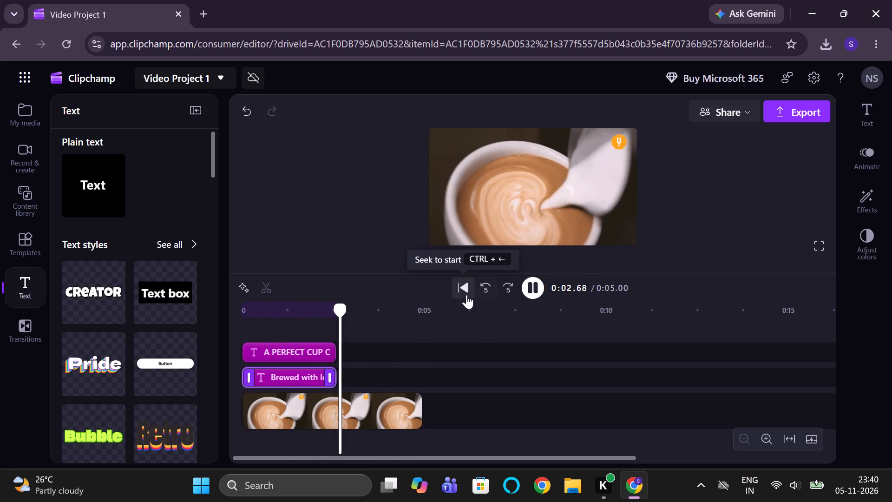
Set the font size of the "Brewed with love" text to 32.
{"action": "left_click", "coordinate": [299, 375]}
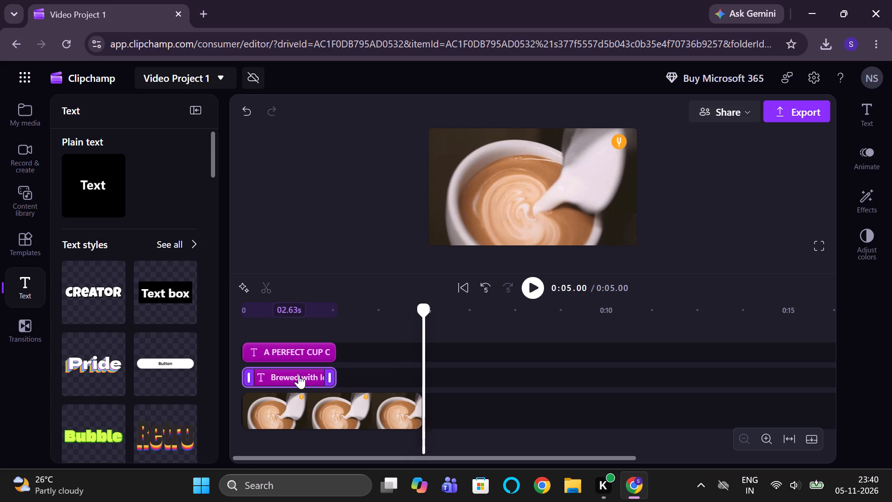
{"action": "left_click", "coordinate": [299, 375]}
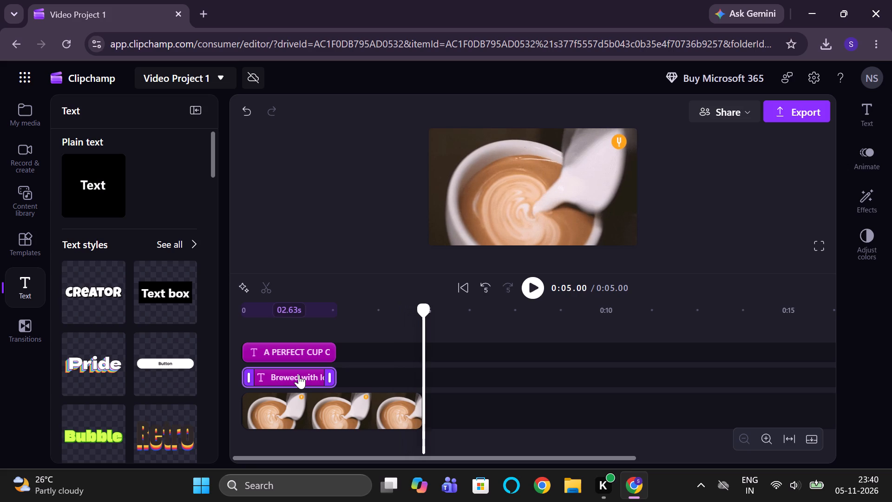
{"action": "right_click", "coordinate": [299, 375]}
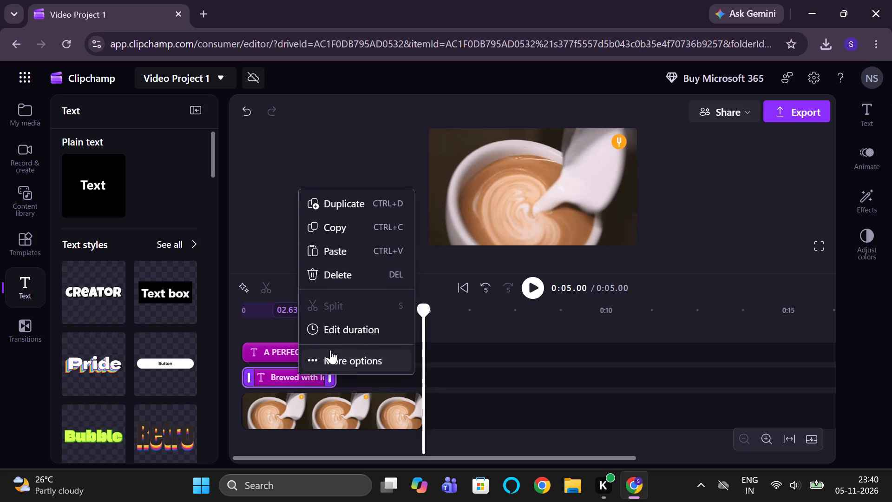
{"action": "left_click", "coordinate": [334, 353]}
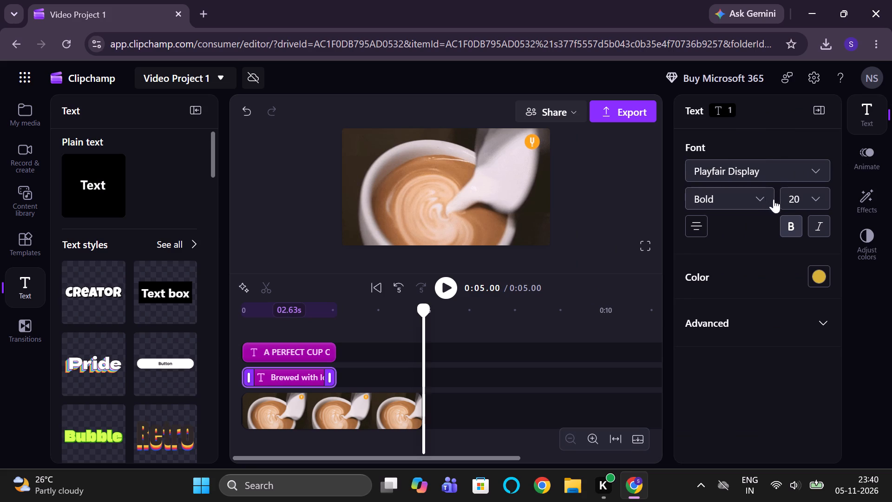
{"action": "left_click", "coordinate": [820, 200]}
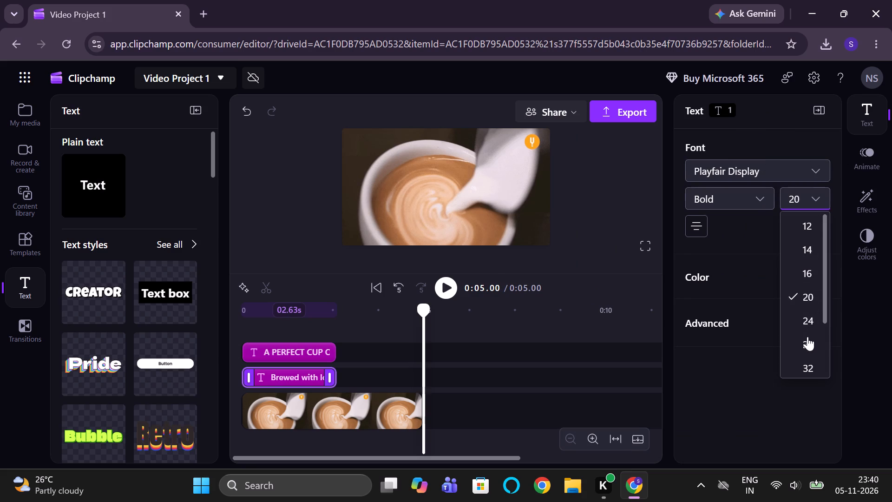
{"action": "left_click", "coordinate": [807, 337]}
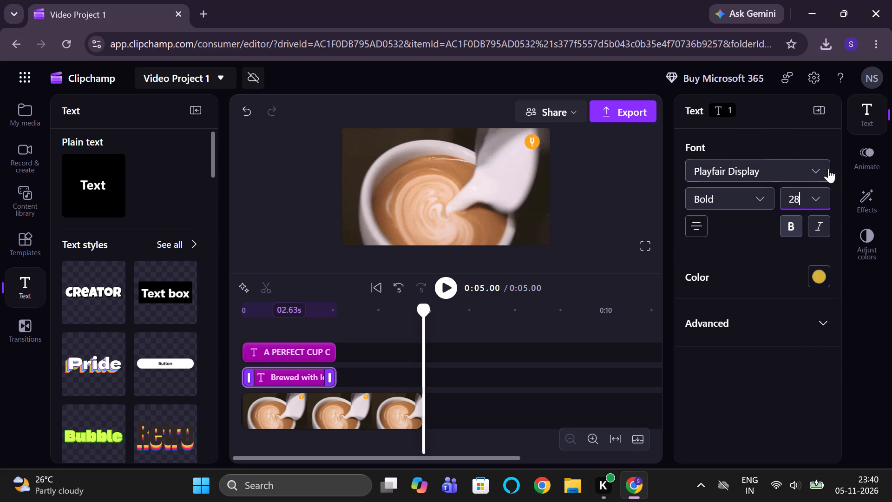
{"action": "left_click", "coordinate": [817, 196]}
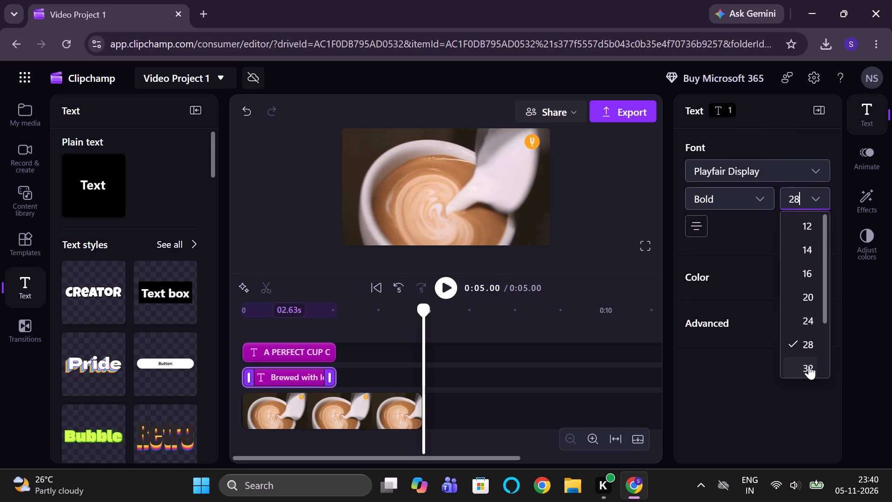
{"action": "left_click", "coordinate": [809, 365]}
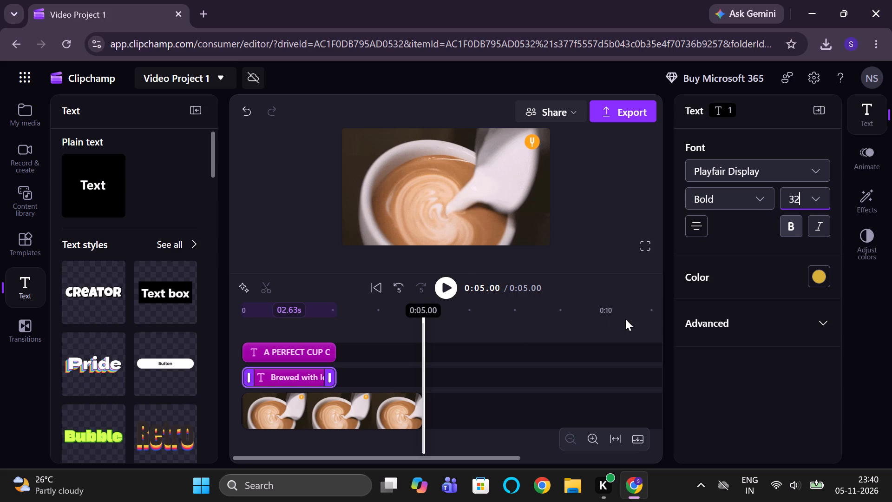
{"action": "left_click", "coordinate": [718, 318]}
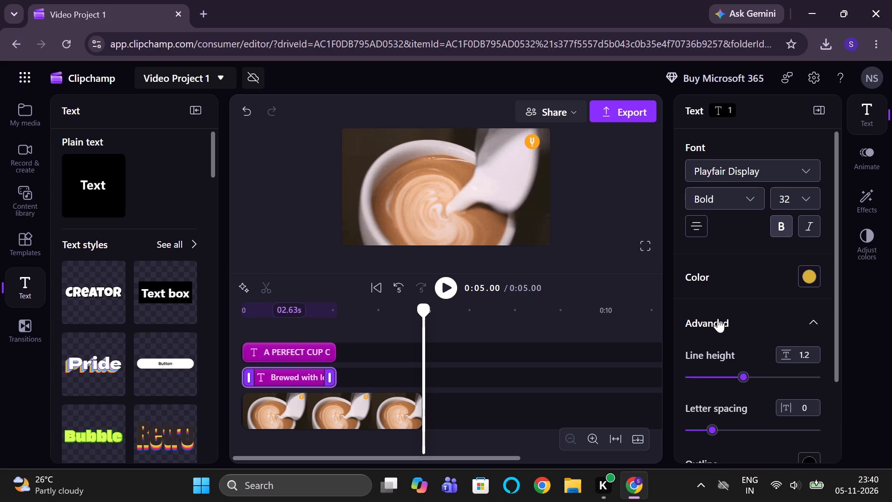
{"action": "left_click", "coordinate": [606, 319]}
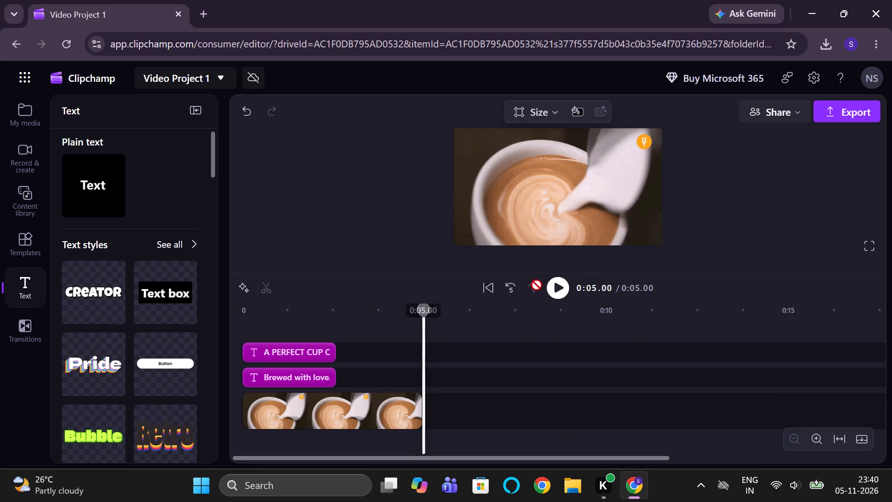
Play the video to check the resized "Brewed with love" text over the latte footage.
{"action": "left_click", "coordinate": [561, 287]}
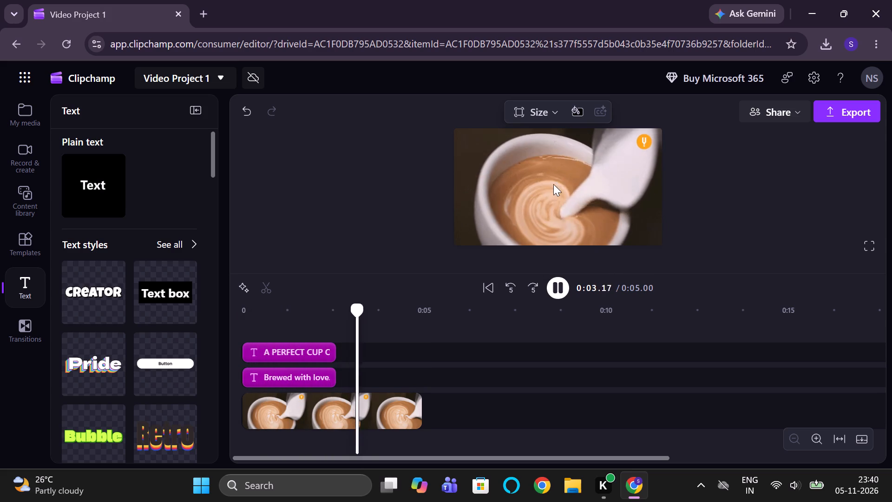
{"action": "left_click", "coordinate": [317, 370]}
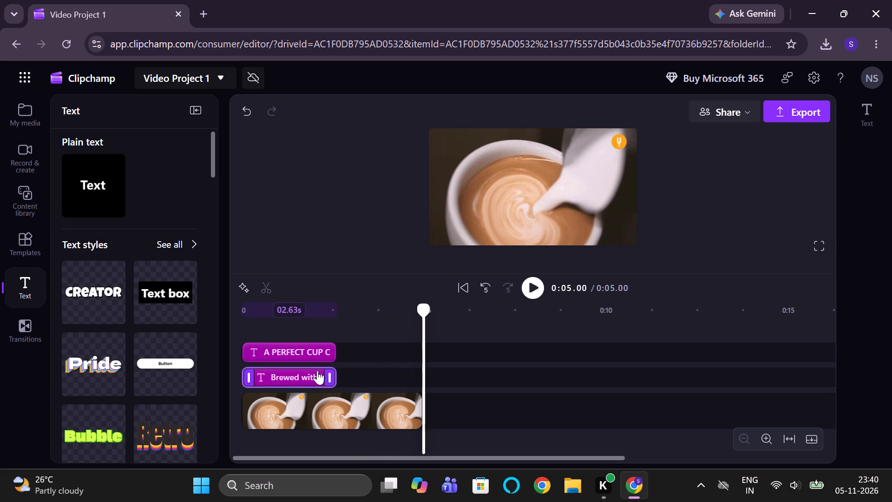
{"action": "left_click", "coordinate": [306, 356]}
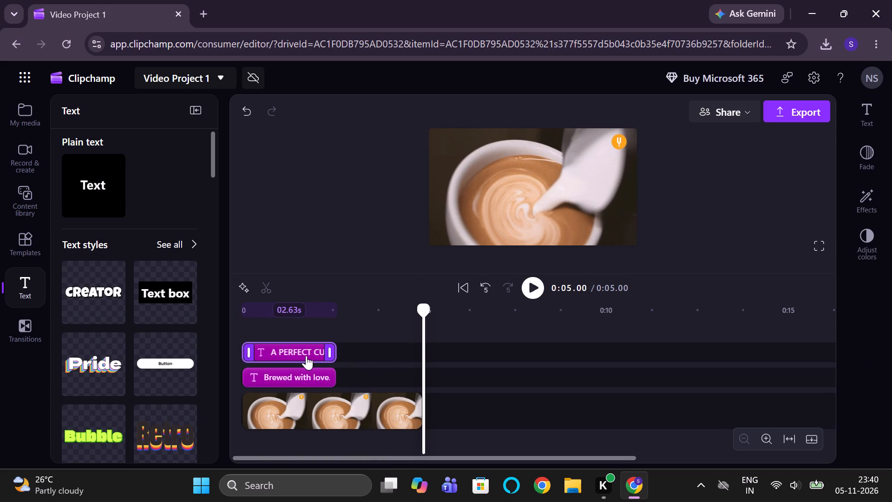
{"action": "left_click", "coordinate": [505, 190]}
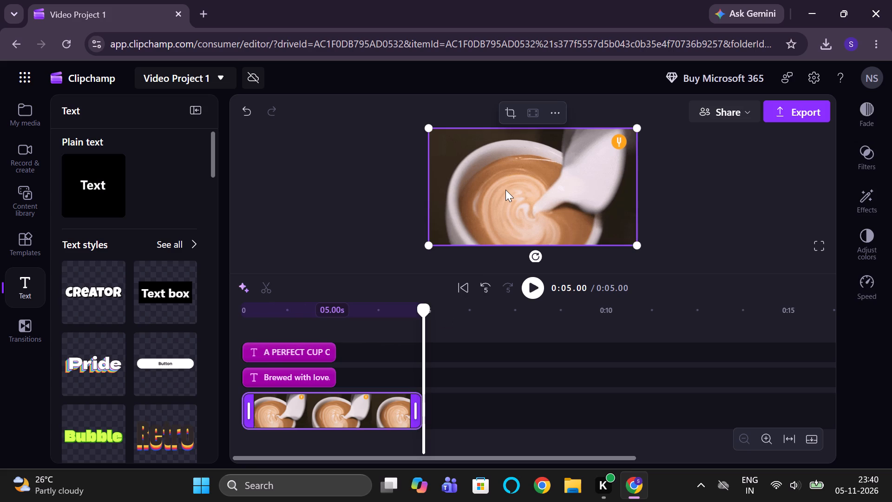
{"action": "scroll", "coordinate": [505, 190], "scroll_direction": "left", "scroll_amount": 2}
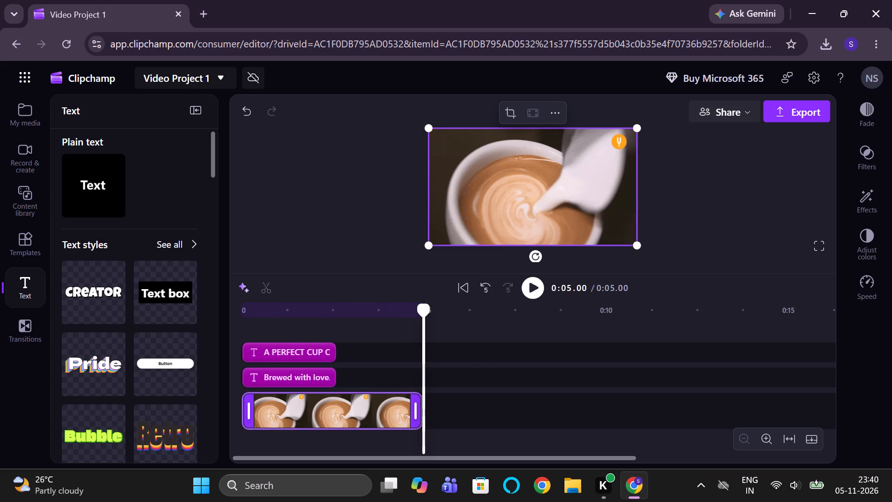
At 1.53 s, separate the overlapping texts, keeping the title at the frame's centre and the "Brewed with love" line below it.
{"action": "left_click_drag", "start_coordinate": [425, 365], "coordinate": [297, 352]}
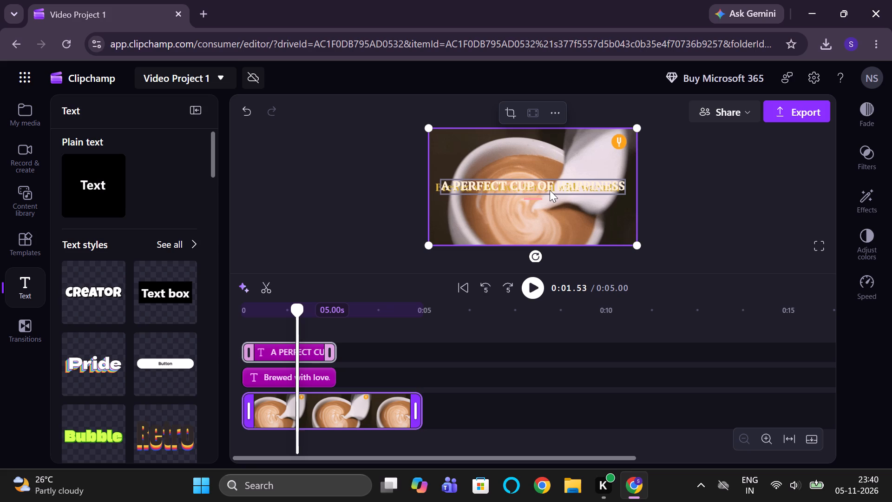
{"action": "left_click_drag", "start_coordinate": [550, 190], "coordinate": [550, 199]}
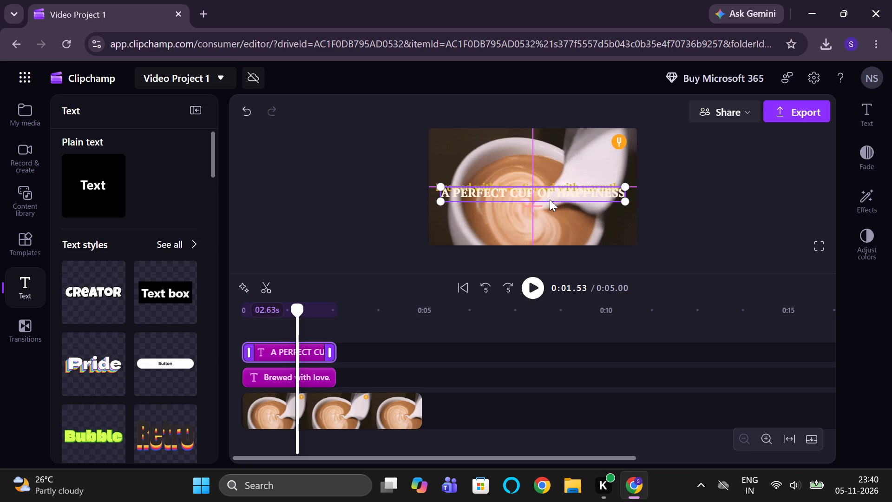
{"action": "left_click_drag", "start_coordinate": [550, 199], "coordinate": [547, 177]}
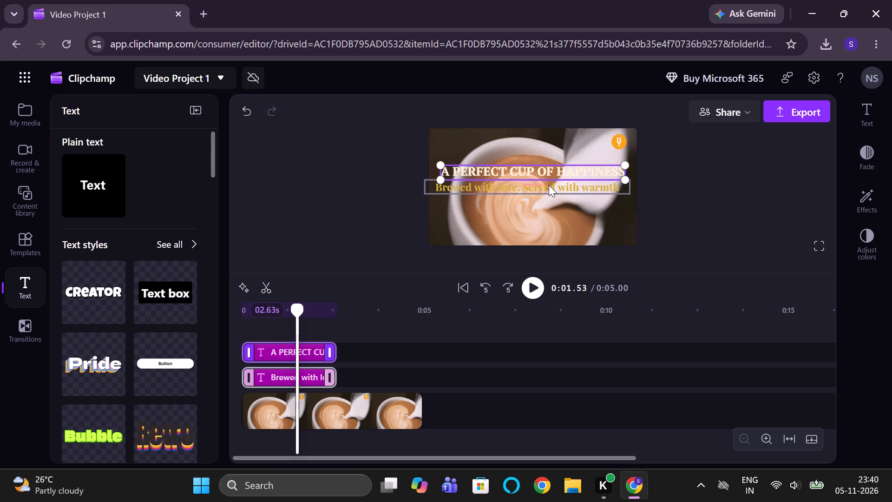
{"action": "left_click_drag", "start_coordinate": [549, 185], "coordinate": [549, 207]}
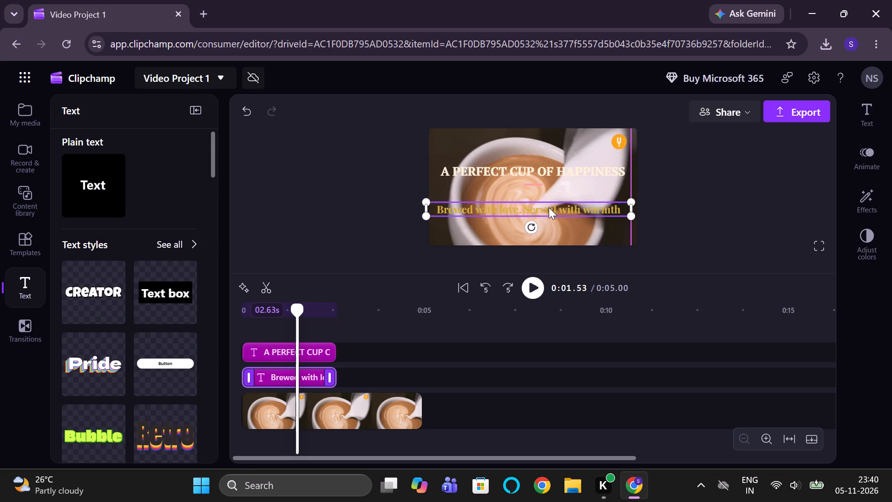
{"action": "left_click_drag", "start_coordinate": [549, 207], "coordinate": [549, 211]}
{"action": "left_click_drag", "start_coordinate": [533, 168], "coordinate": [532, 173]}
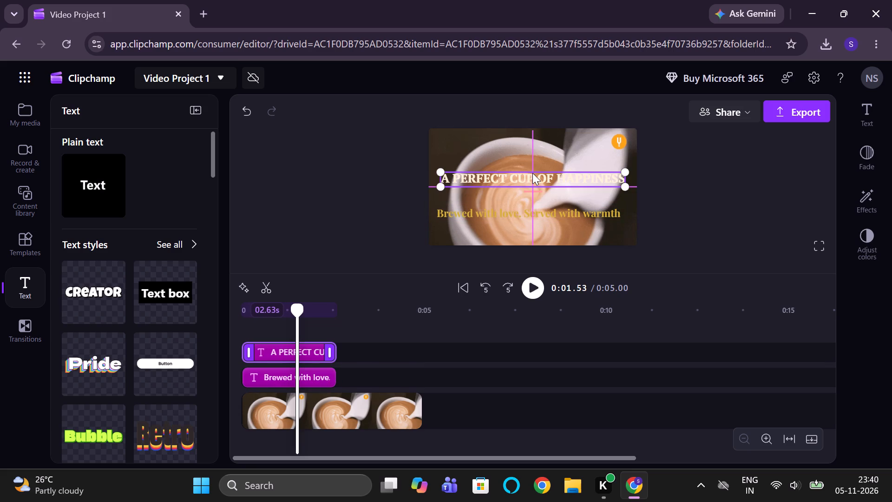
{"action": "left_click_drag", "start_coordinate": [532, 173], "coordinate": [531, 183]}
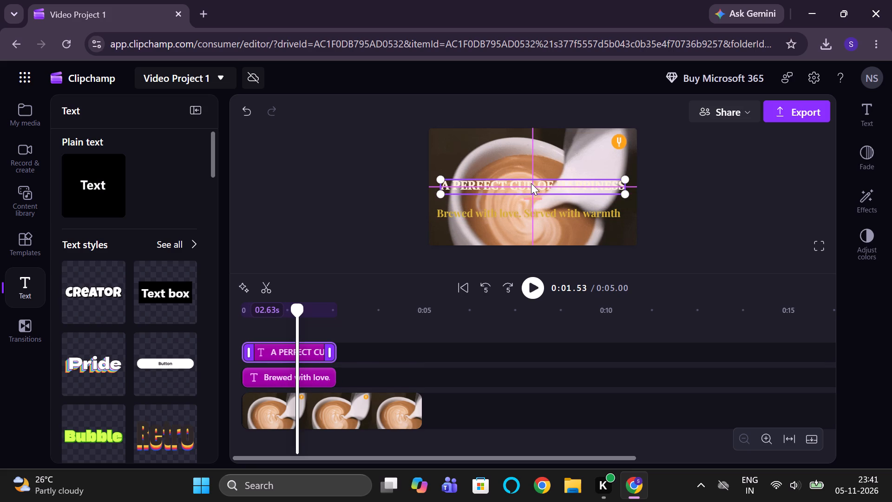
{"action": "left_click_drag", "start_coordinate": [531, 183], "coordinate": [531, 184]}
{"action": "left_click_drag", "start_coordinate": [531, 184], "coordinate": [531, 184]}
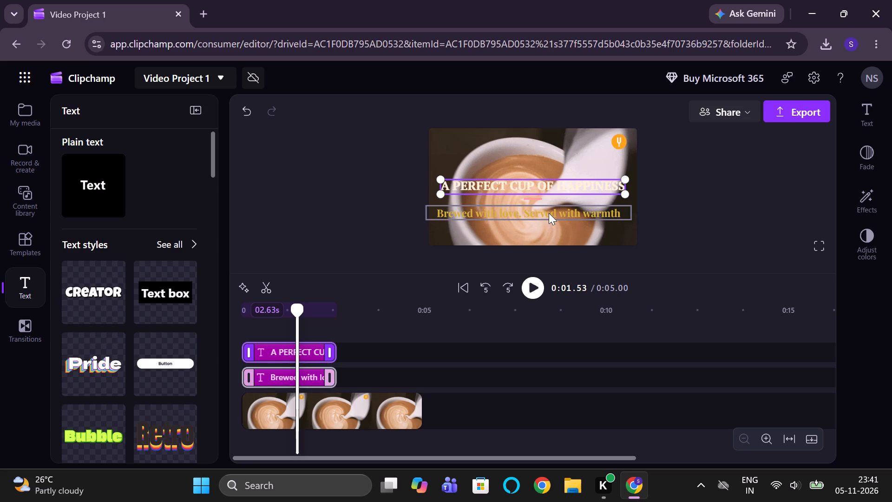
Set the "Brewed with love" text to size 28 and place it centred directly beneath the title.
{"action": "left_click_drag", "start_coordinate": [549, 213], "coordinate": [557, 206]}
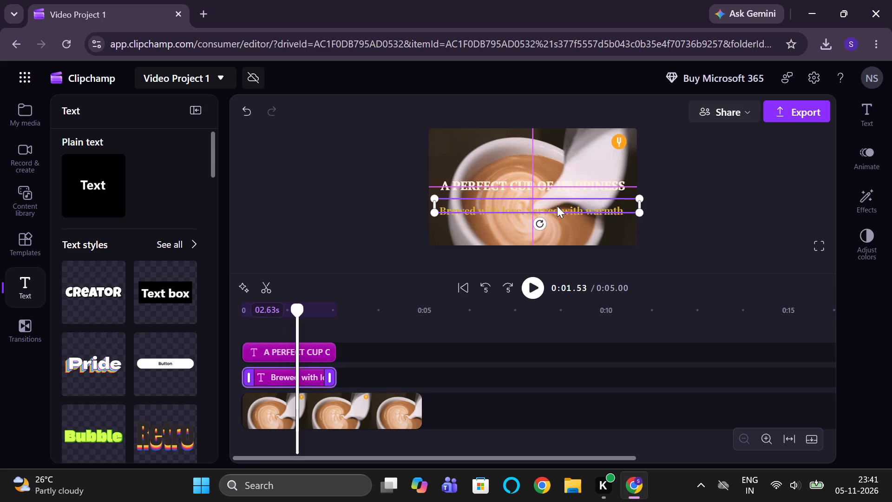
{"action": "left_click_drag", "start_coordinate": [557, 206], "coordinate": [557, 205]}
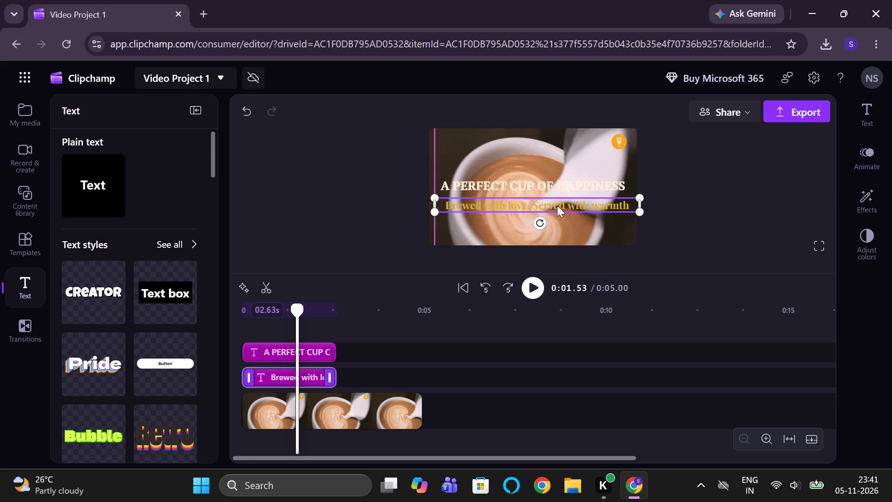
{"action": "left_click_drag", "start_coordinate": [557, 205], "coordinate": [557, 203]}
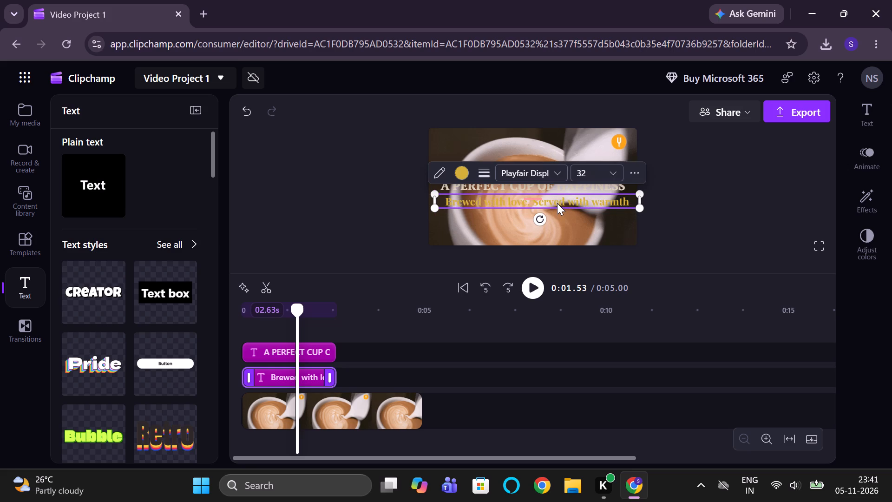
{"action": "left_click", "coordinate": [612, 172]}
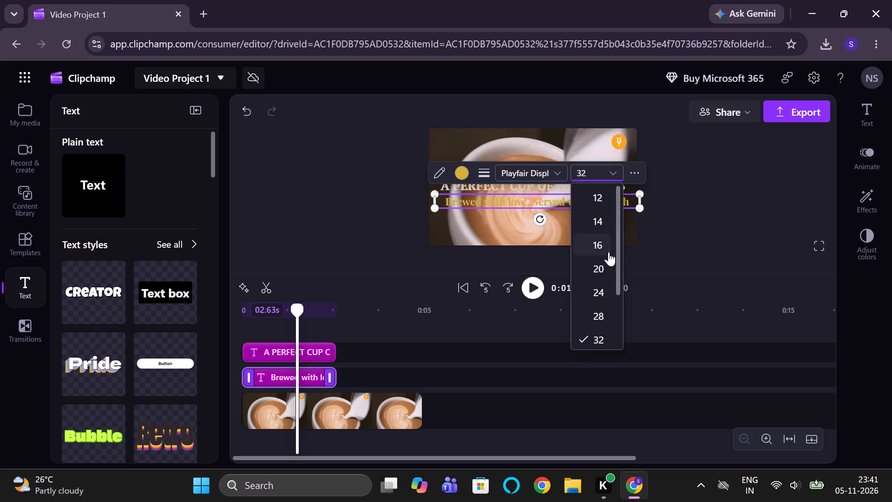
{"action": "left_click", "coordinate": [603, 308]}
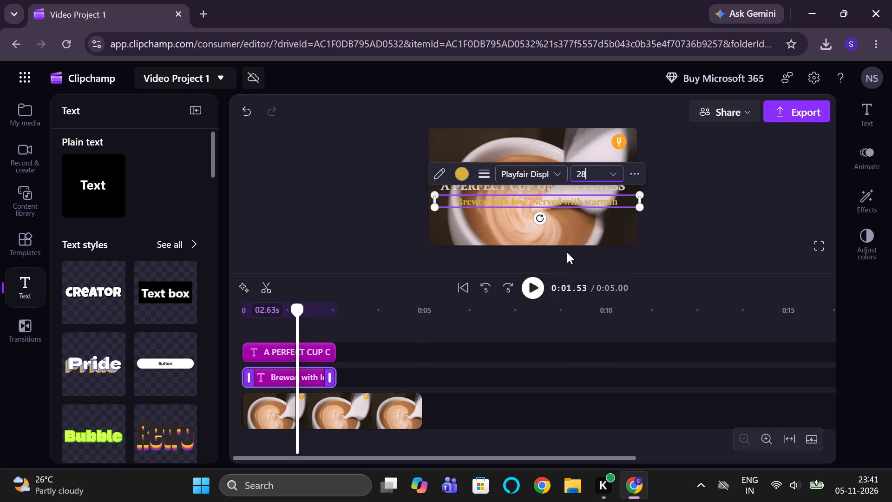
{"action": "left_click_drag", "start_coordinate": [559, 202], "coordinate": [548, 204]}
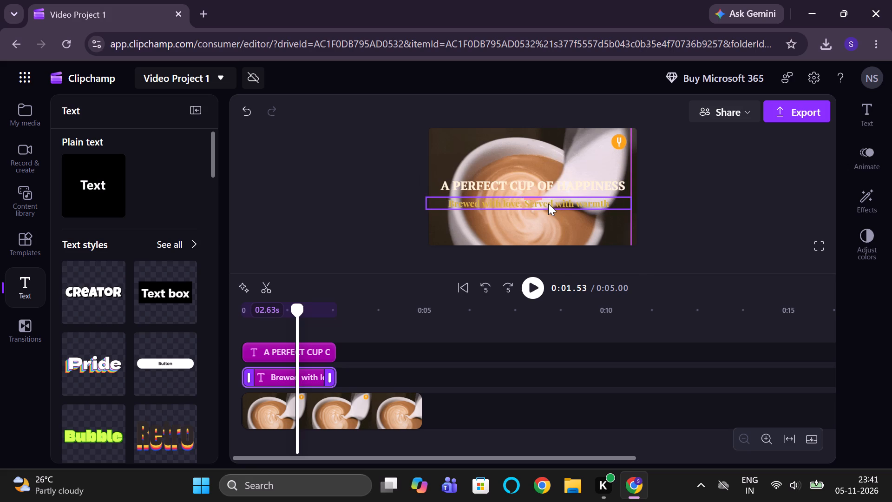
{"action": "left_click_drag", "start_coordinate": [548, 204], "coordinate": [553, 202]}
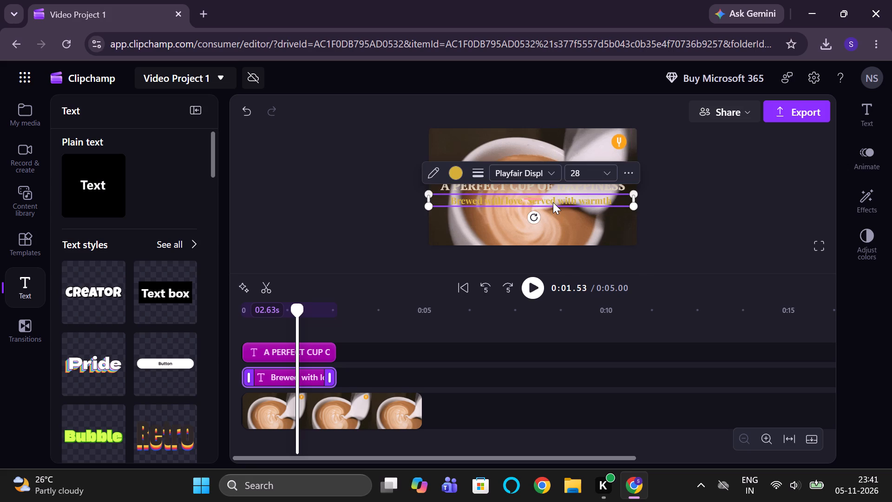
Recolour the "Brewed with love" text, trying orange #FF9422 and settling on the darker orange #F76000.
{"action": "left_click", "coordinate": [456, 179]}
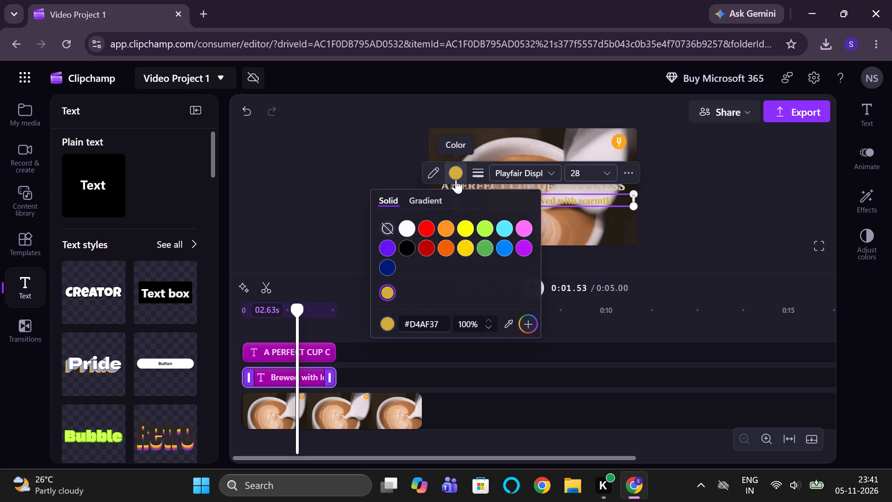
{"action": "left_click", "coordinate": [444, 232]}
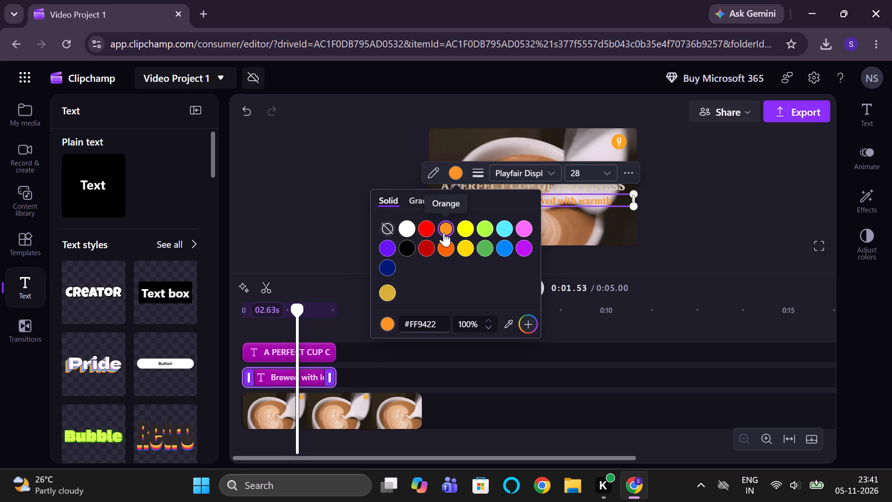
{"action": "left_click", "coordinate": [445, 241]}
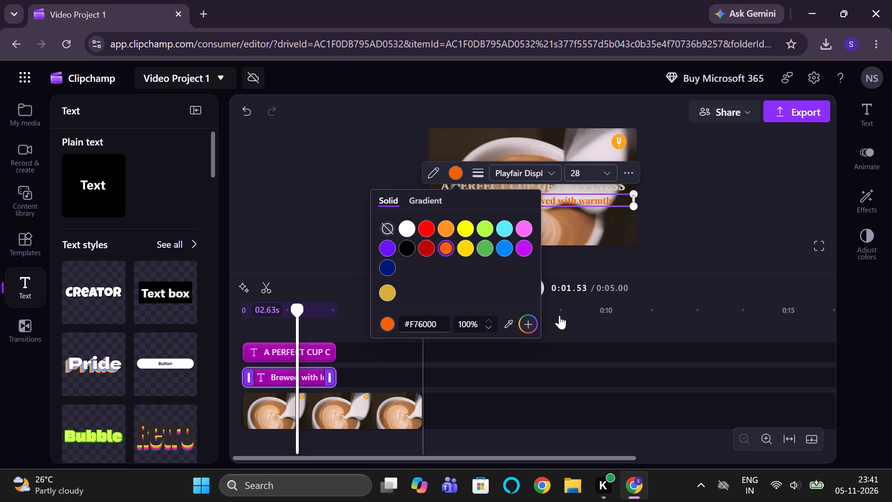
Recolour the "Brewed with love" text to the custom brown #6B3F24.
{"action": "left_click", "coordinate": [441, 324]}
{"action": "key", "text": "BackSpace"}
{"action": "key", "text": "BackSpace"}
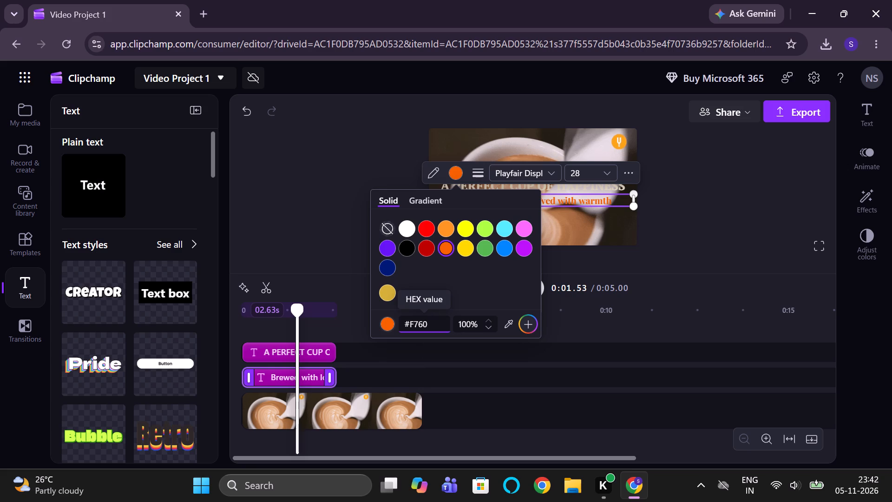
{"action": "key", "text": "BackSpace"}
{"action": "key", "text": "BackSpace"}
{"action": "key", "text": "BackSpace"}
{"action": "key", "text": "BackSpace"}
{"action": "type", "text": "6B3"}
{"action": "type", "text": "F24"}
{"action": "key", "text": "Return"}
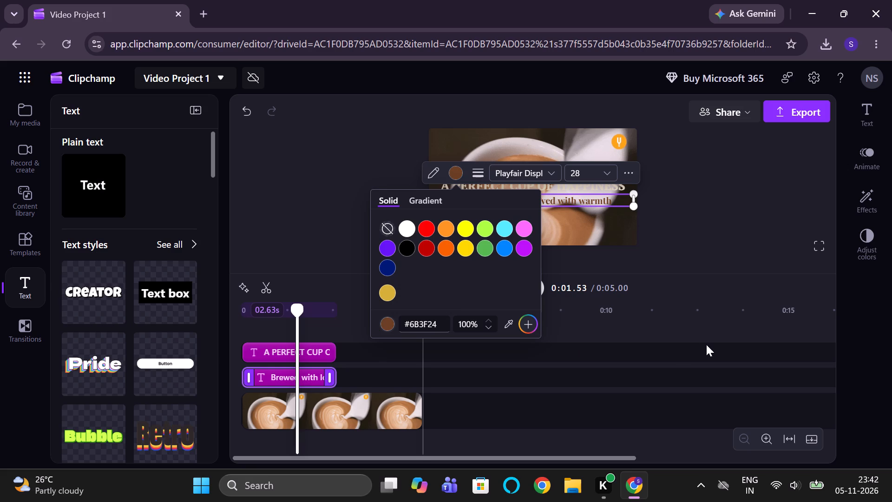
{"action": "left_click", "coordinate": [679, 253]}
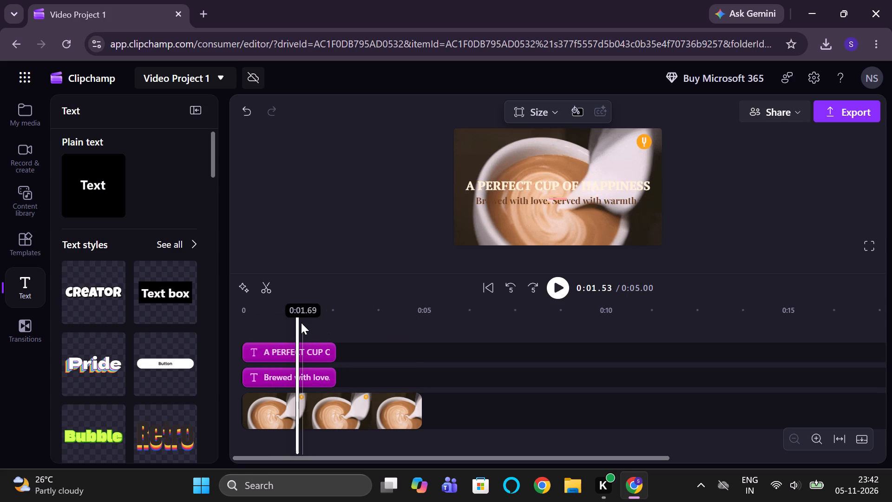
Play the video from the start to check the brown tagline against the latte footage.
{"action": "left_click_drag", "start_coordinate": [298, 323], "coordinate": [237, 322]}
{"action": "left_click", "coordinate": [559, 286]}
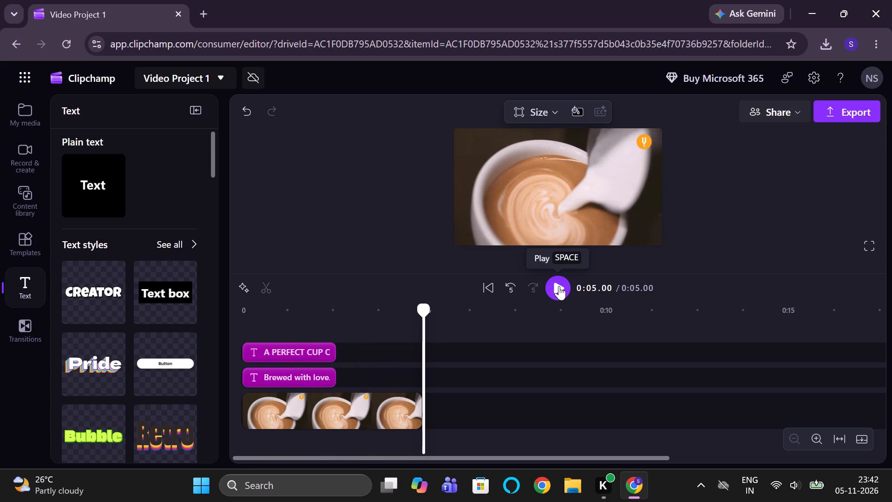
Trim both ends of the "Brewed with love" text clip to run from about 0.16 s to 2.51 s, replaying the video to check.
{"action": "left_click", "coordinate": [248, 380]}
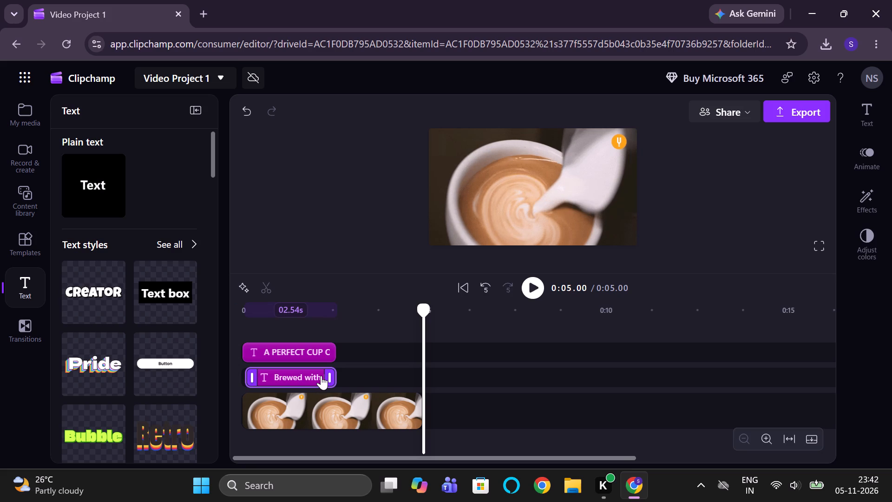
{"action": "left_click_drag", "start_coordinate": [330, 376], "coordinate": [326, 377]}
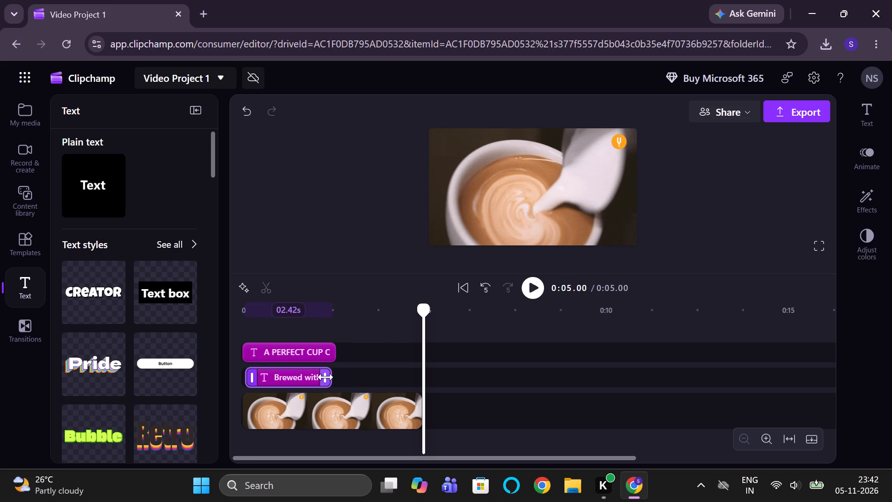
{"action": "left_click", "coordinate": [535, 284]}
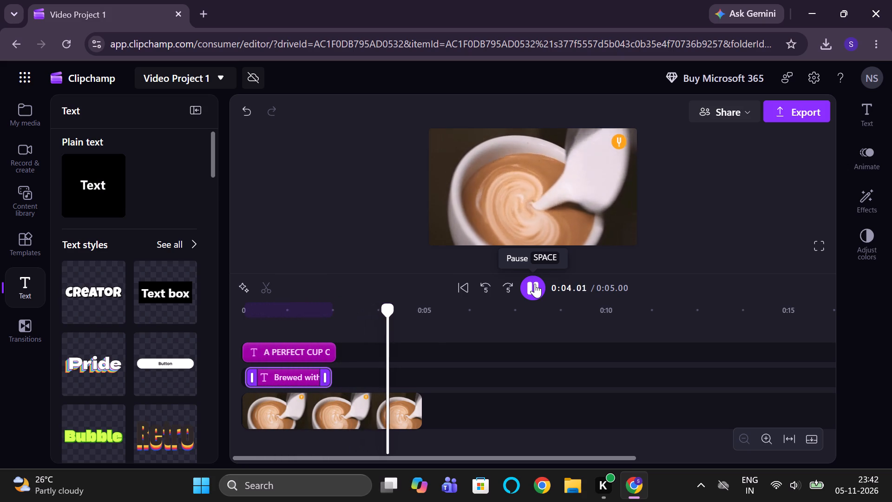
{"action": "left_click", "coordinate": [253, 380]}
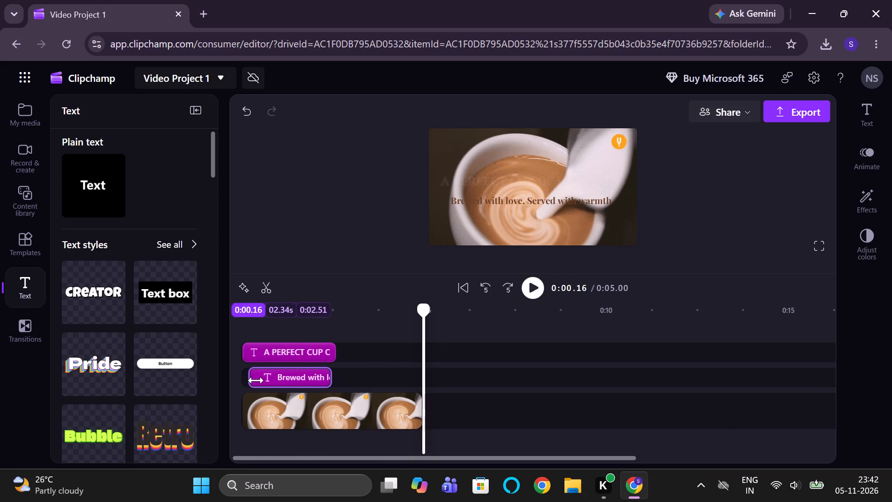
{"action": "left_click", "coordinate": [533, 291]}
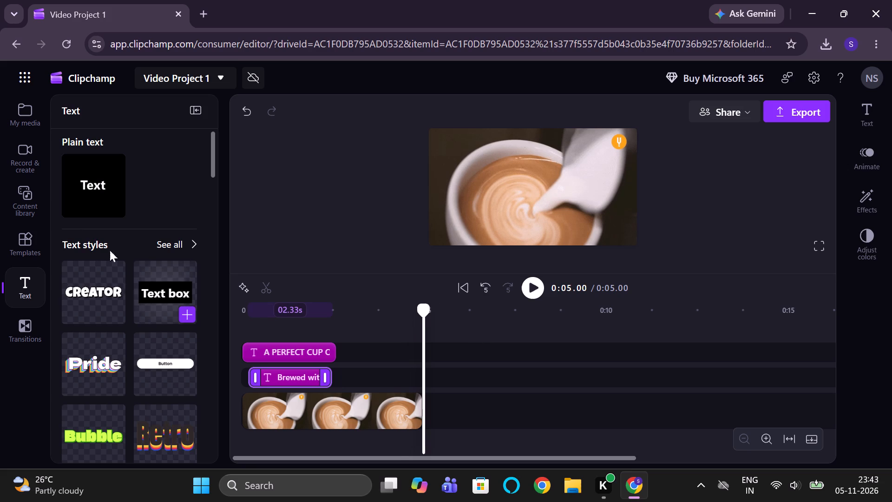
Replace the content library's GIPHY filter with all audio and search for "coffee shop jazz".
{"action": "left_click", "coordinate": [26, 206]}
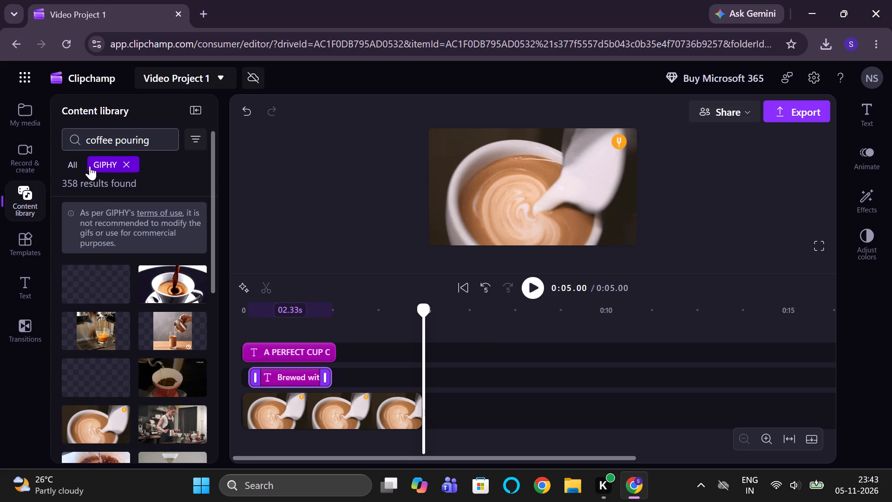
{"action": "left_click", "coordinate": [122, 166]}
{"action": "left_click", "coordinate": [122, 166]}
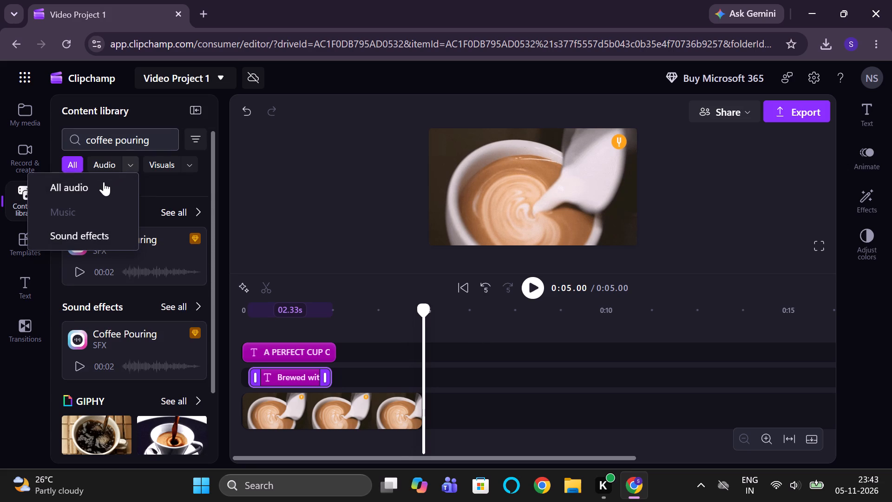
{"action": "left_click", "coordinate": [104, 182]}
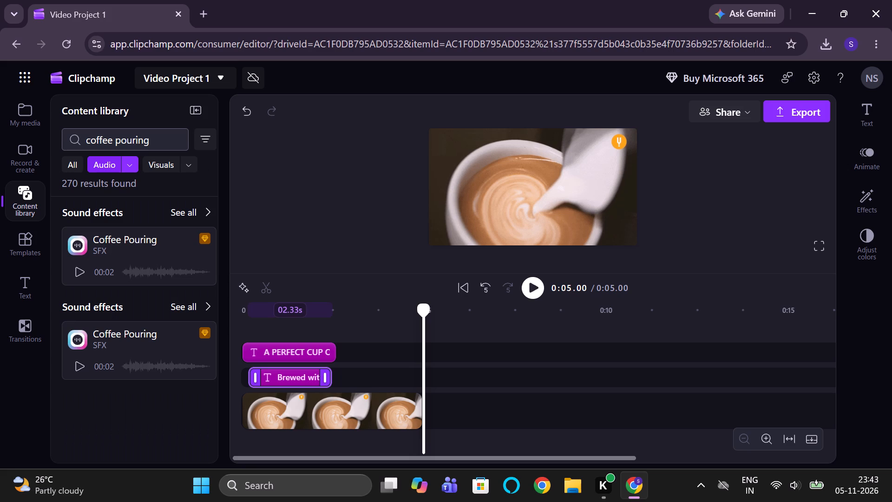
{"action": "left_click", "coordinate": [163, 137]}
{"action": "key", "text": "BackSpace"}
{"action": "key", "text": "BackSpace"}
{"action": "key", "text": "BackSpace"}
{"action": "key", "text": "BackSpace"}
{"action": "key", "text": "BackSpace"}
{"action": "key", "text": "BackSpace"}
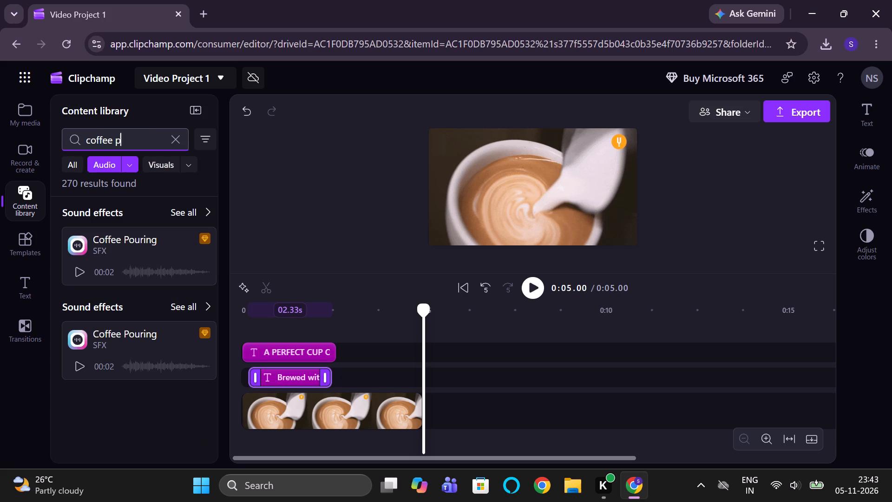
{"action": "key", "text": "BackSpace"}
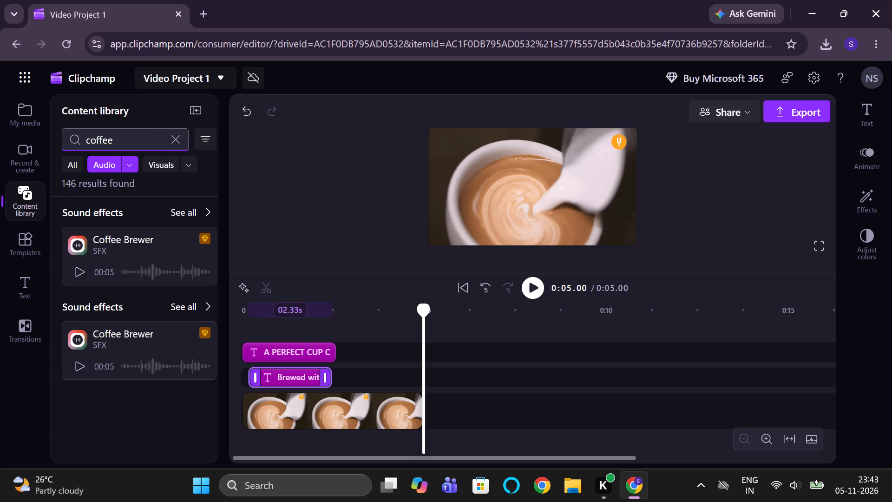
{"action": "type", "text": "SHO"}
{"action": "key", "text": "BackSpace"}
{"action": "key", "text": "BackSpace"}
{"action": "key", "text": "BackSpace"}
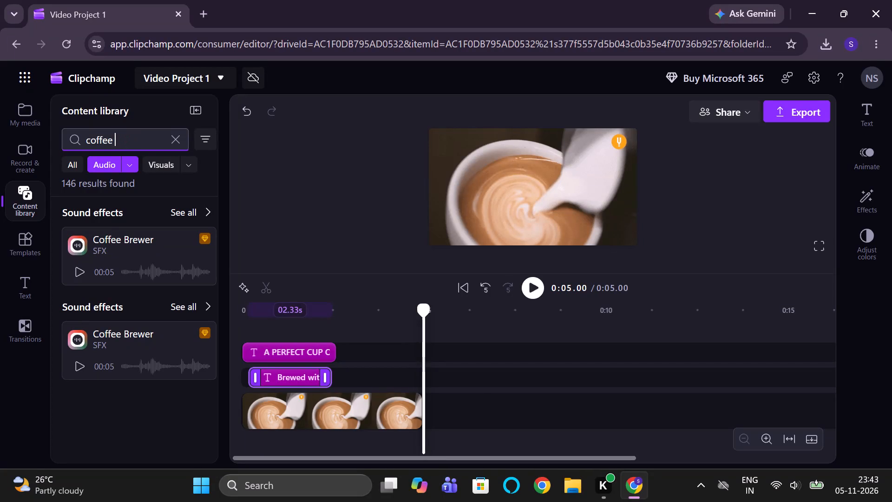
{"action": "type", "text": "shop"}
{"action": "key", "text": "space"}
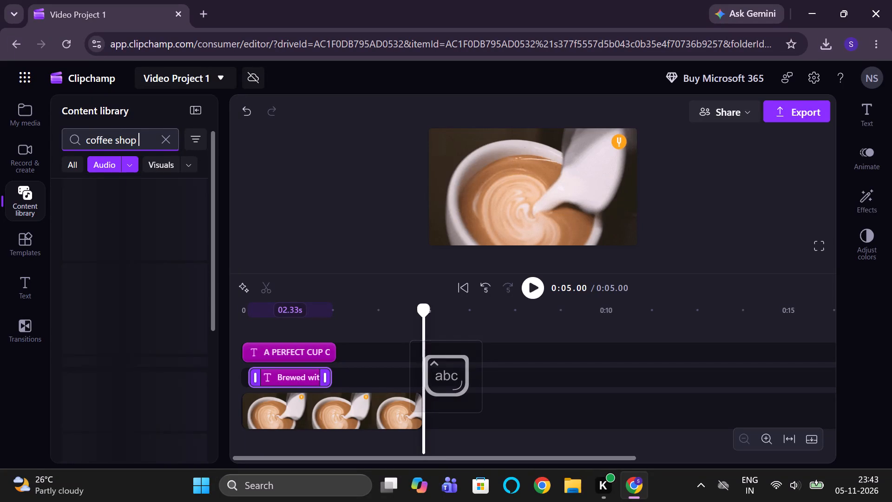
{"action": "type", "text": "jzzz"}
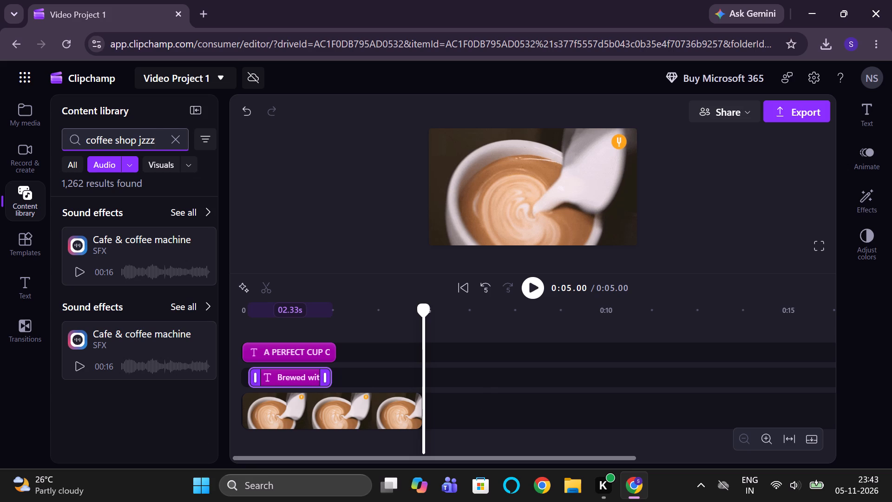
{"action": "key", "text": "BackSpace"}
{"action": "key", "text": "BackSpace"}
{"action": "key", "text": "BackSpace"}
{"action": "type", "text": "azz"}
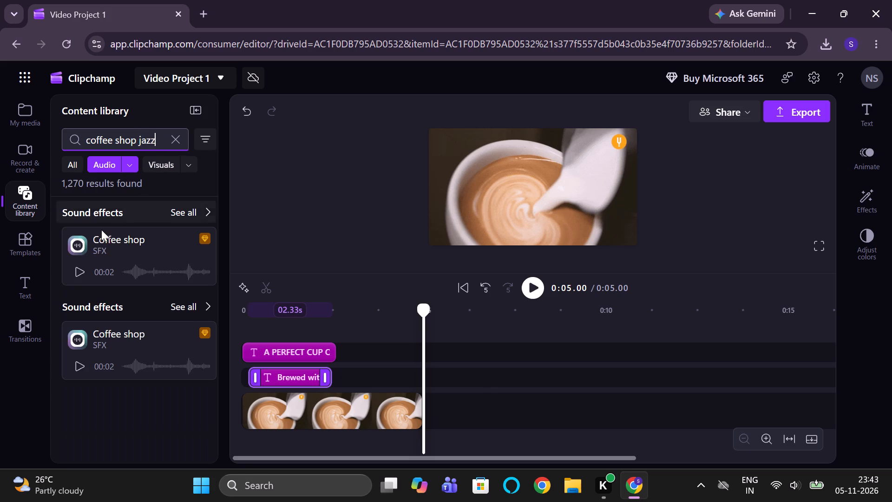
Browse the sound effects for "coffee shop jazz", previewing the coffee shop, ambience, bean grinder and Coffee Brewer sounds.
{"action": "left_click", "coordinate": [83, 268]}
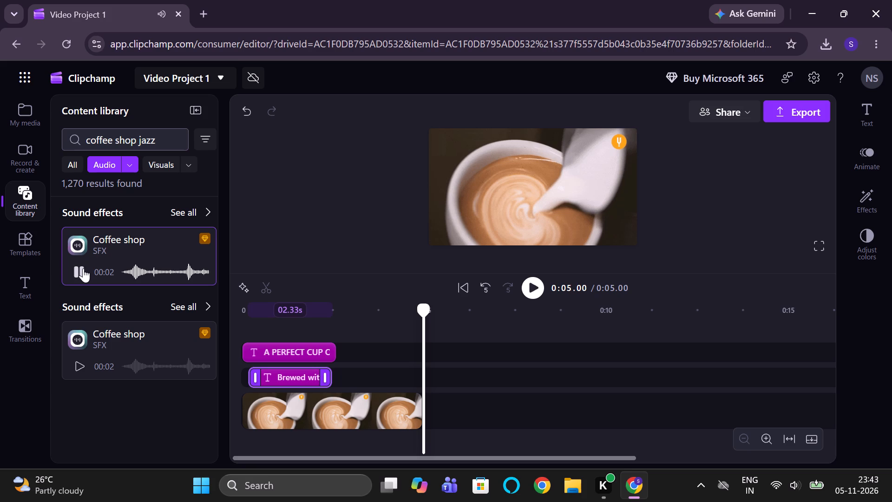
{"action": "left_click", "coordinate": [78, 362]}
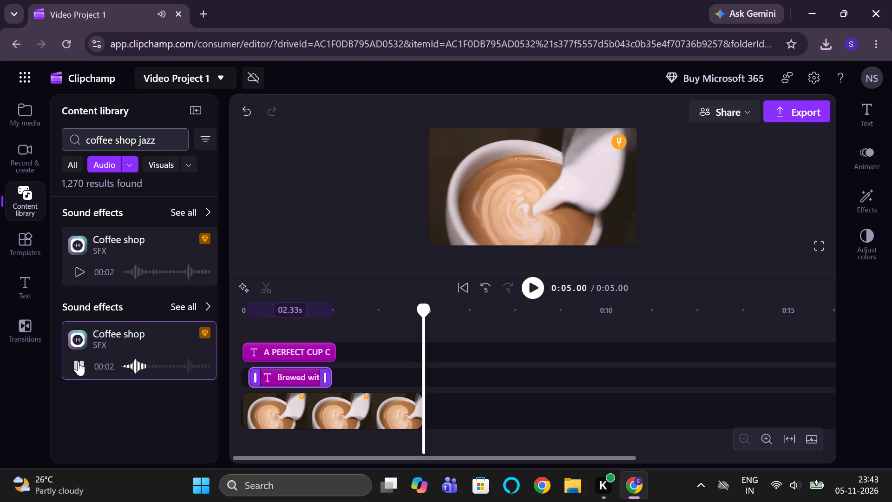
{"action": "left_click", "coordinate": [182, 208]}
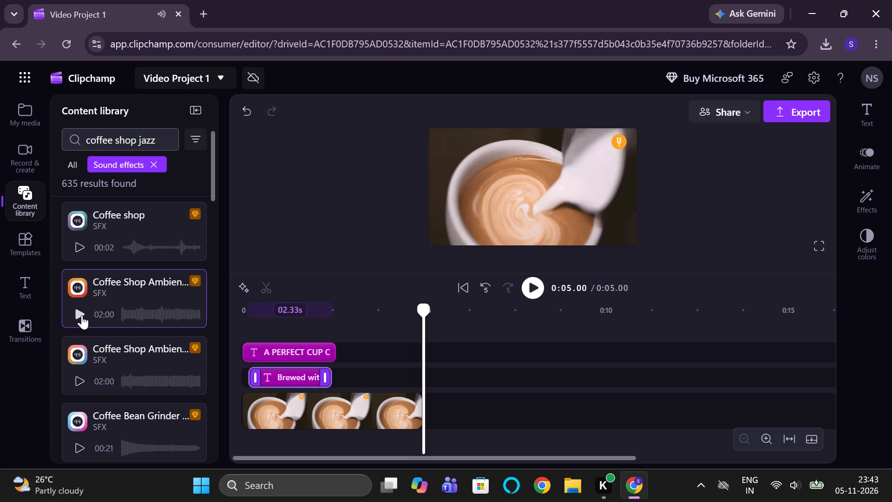
{"action": "left_click", "coordinate": [82, 315]}
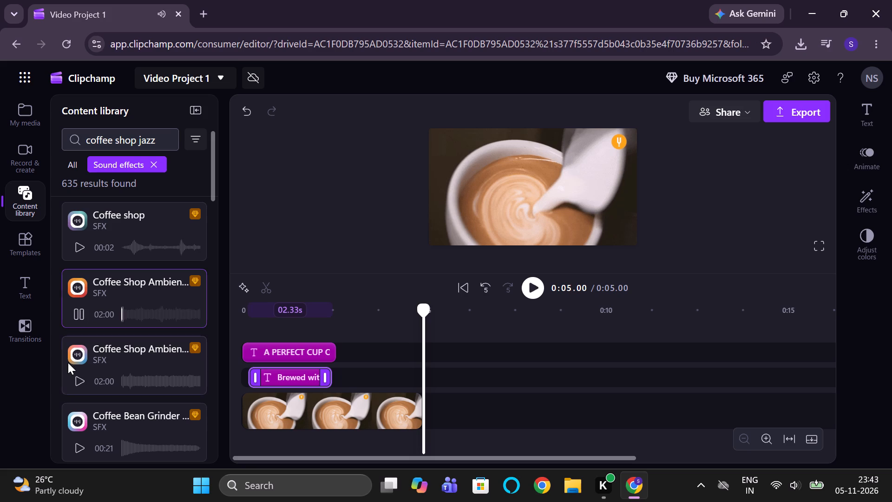
{"action": "left_click", "coordinate": [74, 379]}
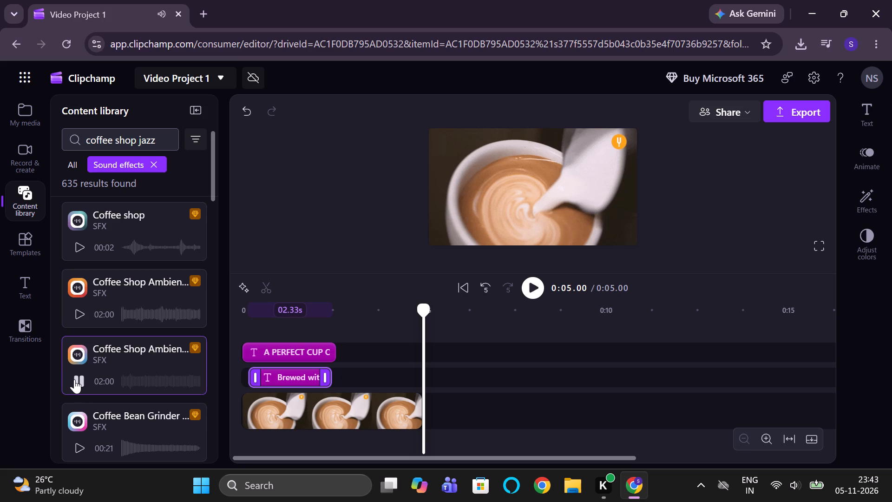
{"action": "left_click", "coordinate": [86, 446]}
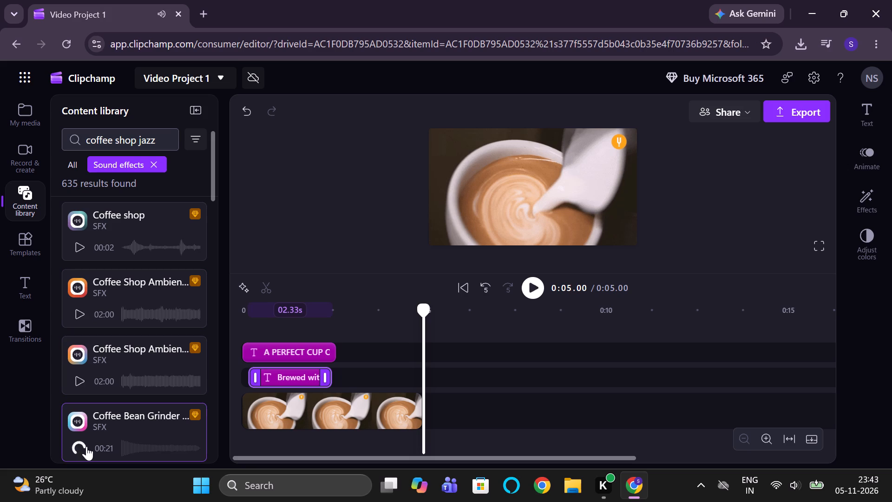
{"action": "scroll", "coordinate": [86, 446], "scroll_direction": "down", "scroll_amount": 2}
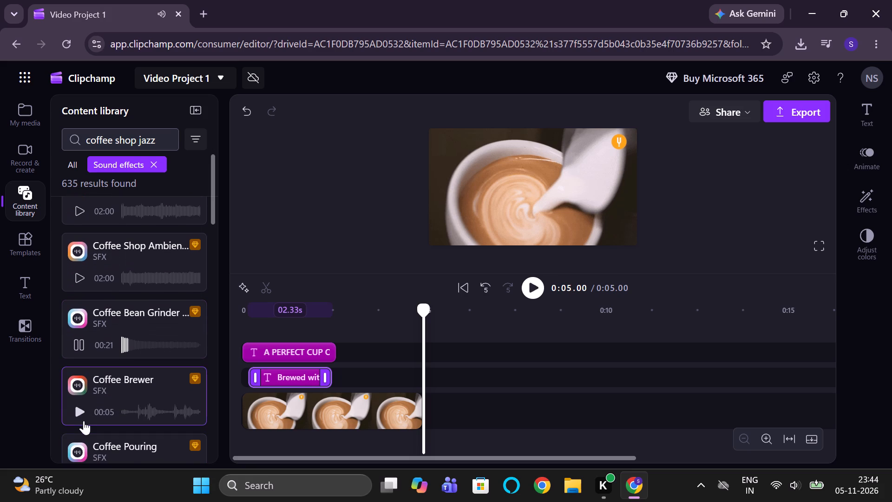
{"action": "left_click", "coordinate": [84, 421]}
{"action": "scroll", "coordinate": [84, 421], "scroll_direction": "down", "scroll_amount": 1}
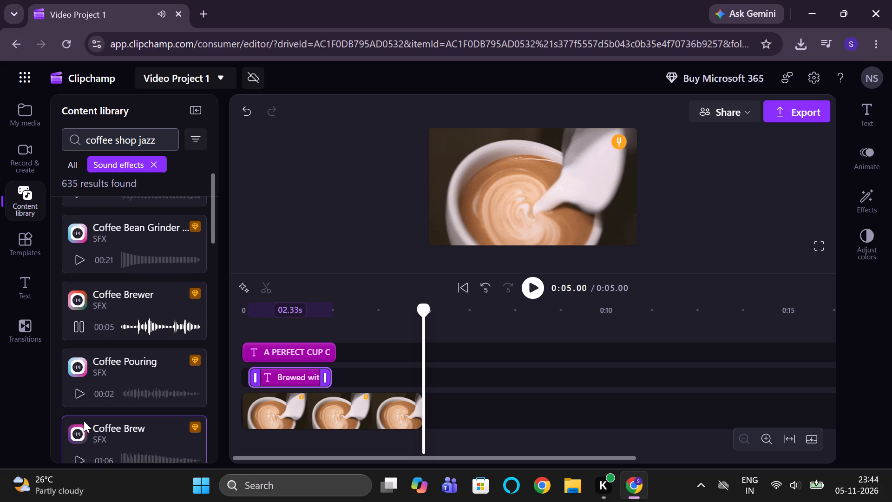
{"action": "scroll", "coordinate": [84, 421], "scroll_direction": "down", "scroll_amount": 6}
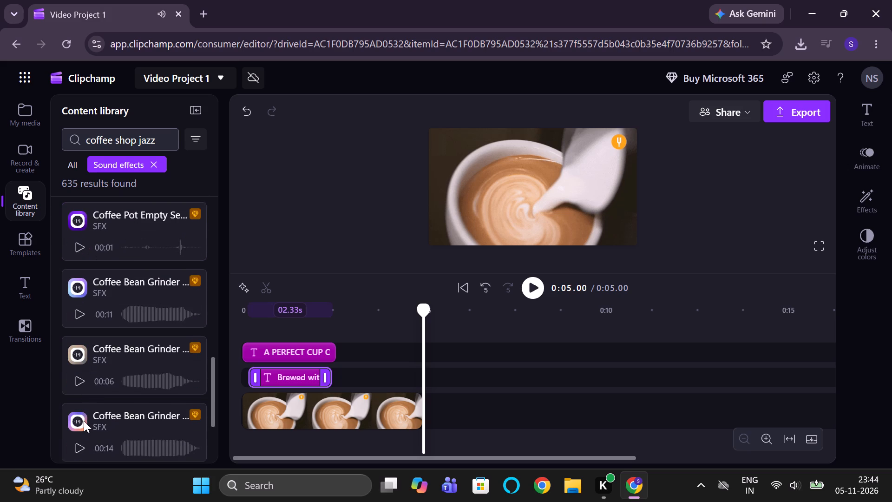
{"action": "scroll", "coordinate": [84, 421], "scroll_direction": "down", "scroll_amount": 1}
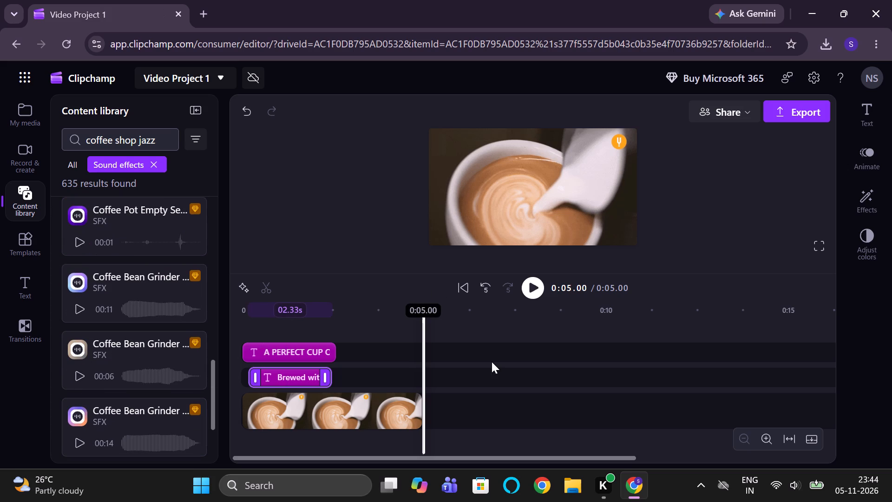